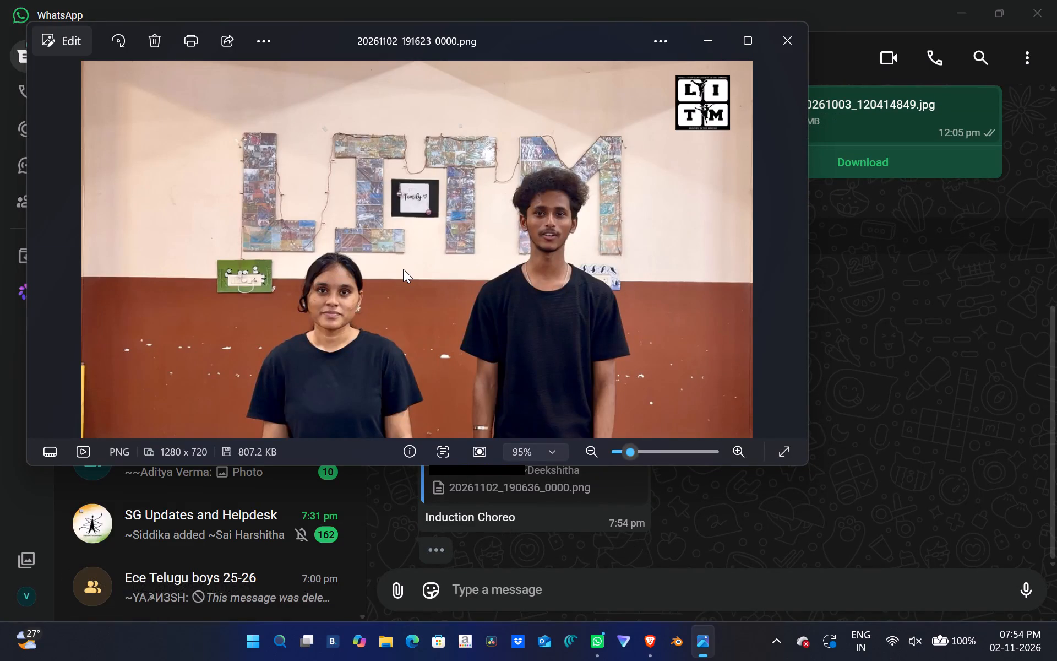
Copy the photo 20261102_191623_0000.png to the clipboard.
{"action": "right_click", "coordinate": [437, 248]}
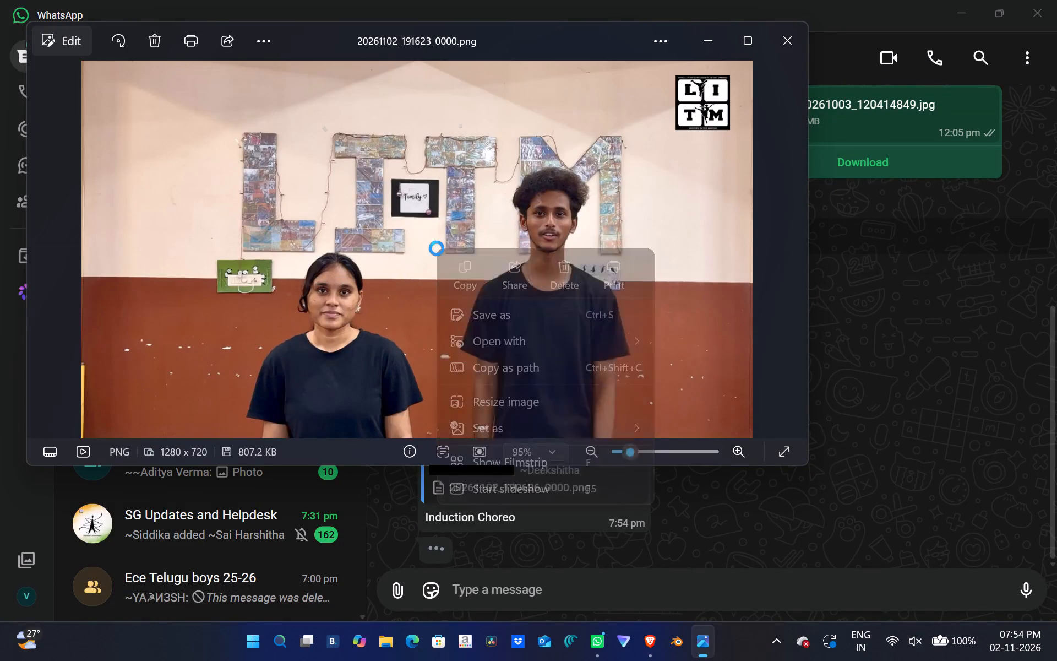
{"action": "left_click", "coordinate": [473, 281]}
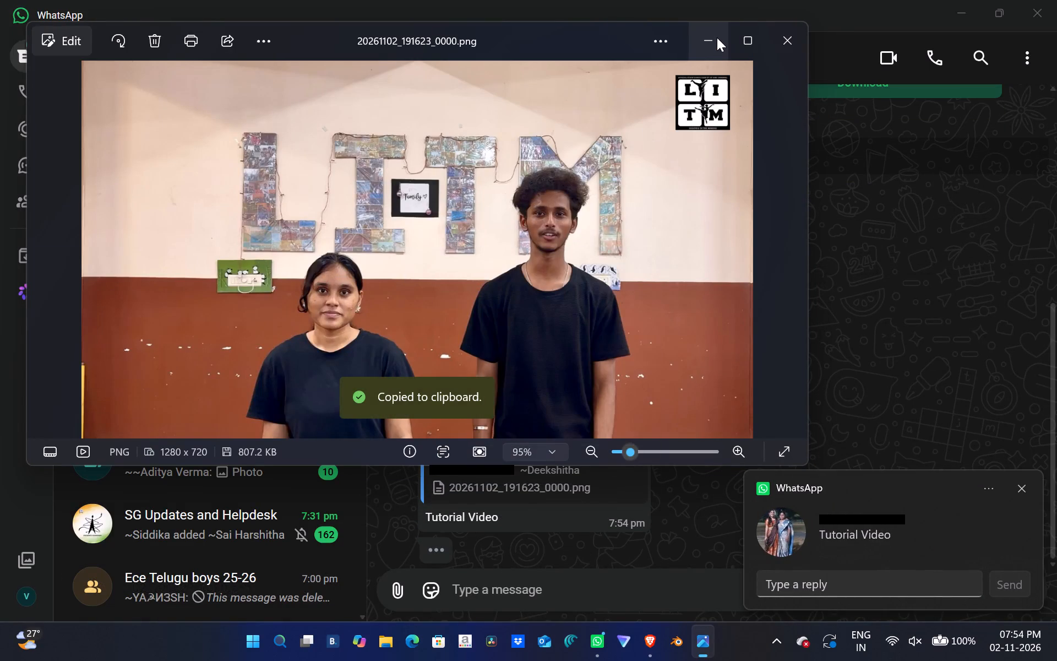
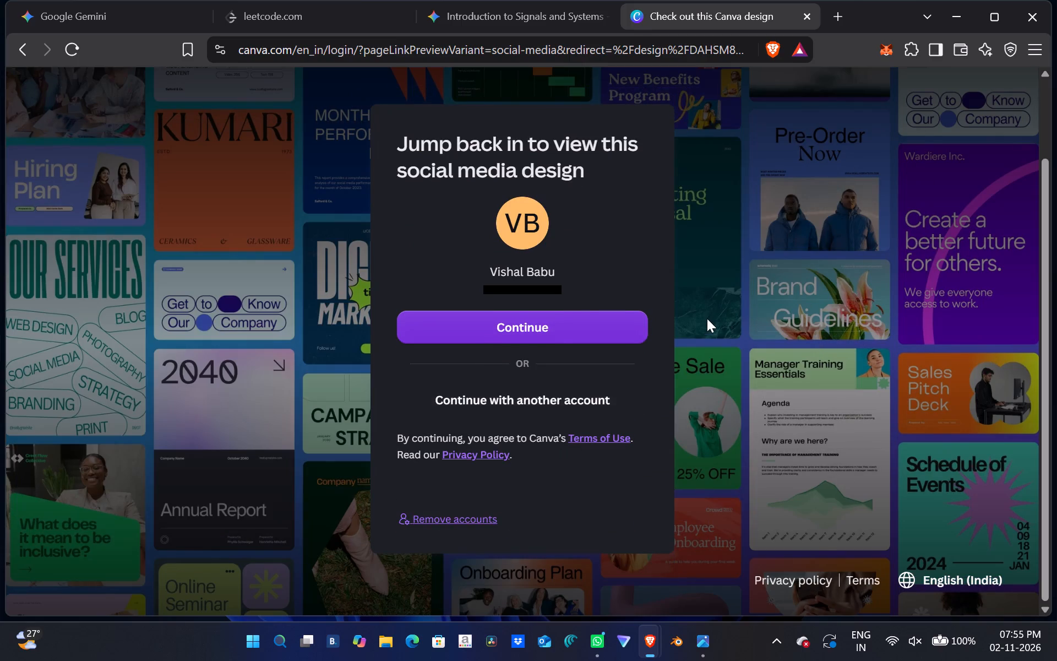
{"action": "scroll", "coordinate": [709, 316], "scroll_direction": "up", "scroll_amount": 2}
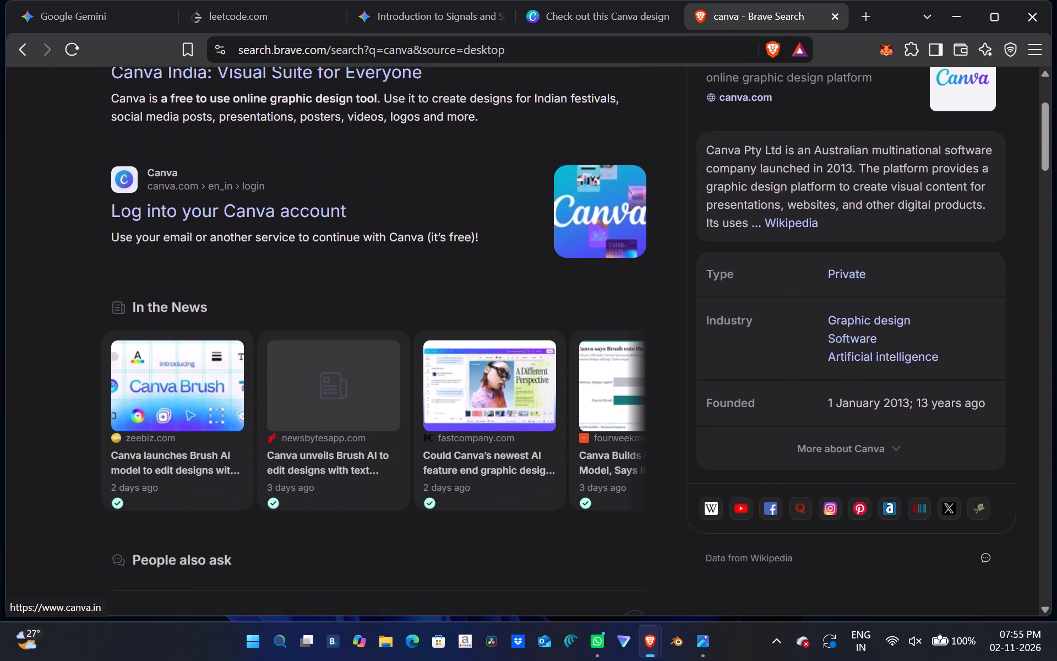
{"action": "scroll", "coordinate": [372, 241], "scroll_direction": "down", "scroll_amount": 2}
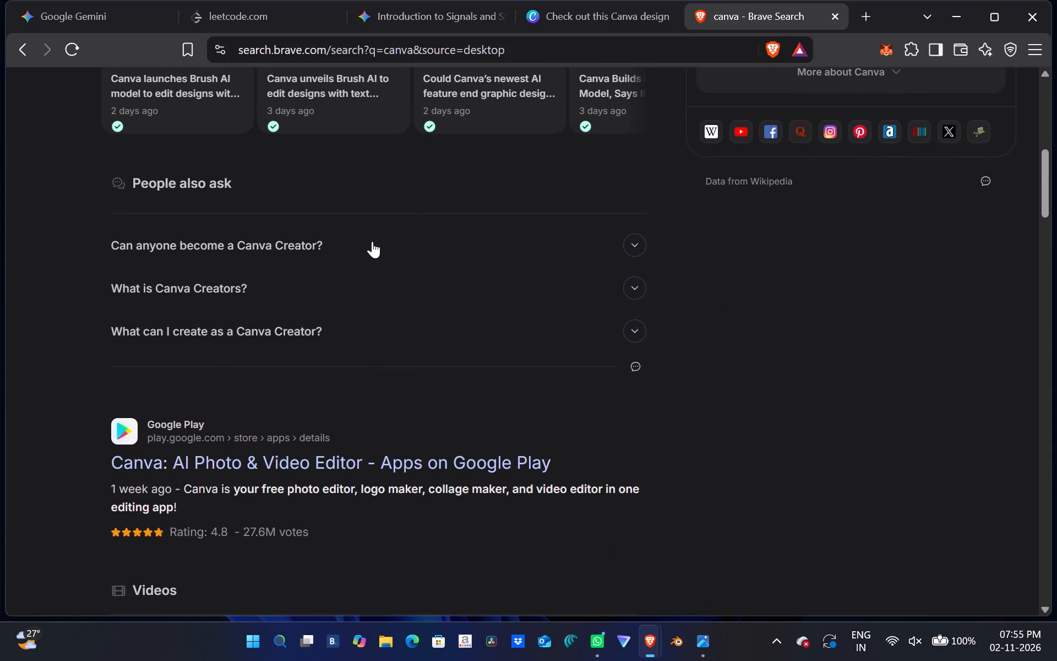
{"action": "scroll", "coordinate": [372, 241], "scroll_direction": "down", "scroll_amount": 3}
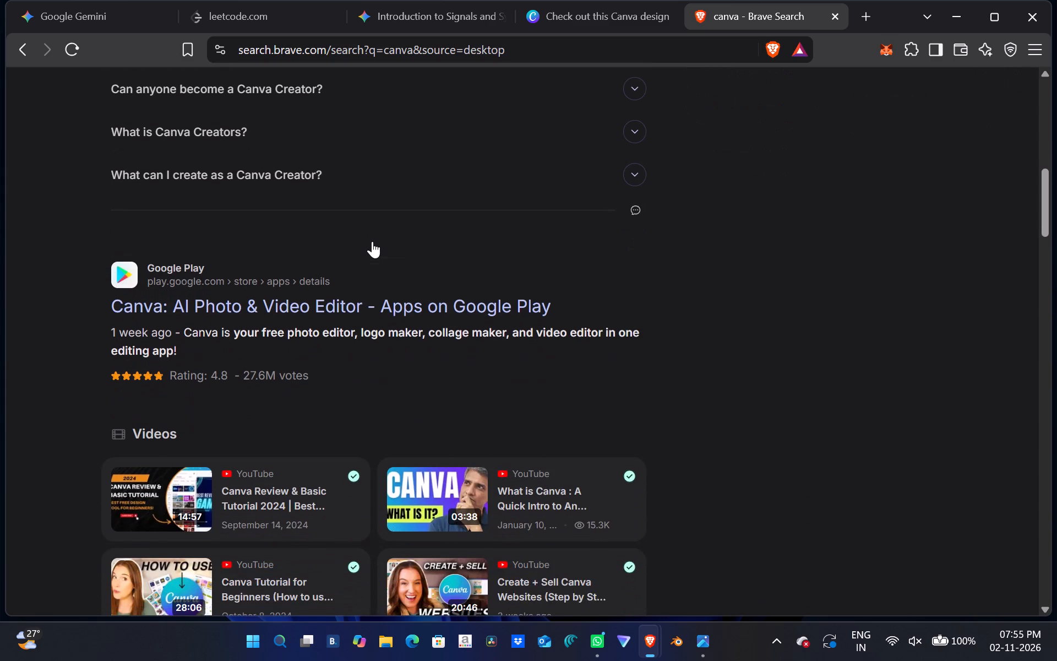
{"action": "scroll", "coordinate": [372, 241], "scroll_direction": "down", "scroll_amount": 1}
{"action": "left_click", "coordinate": [358, 255]}
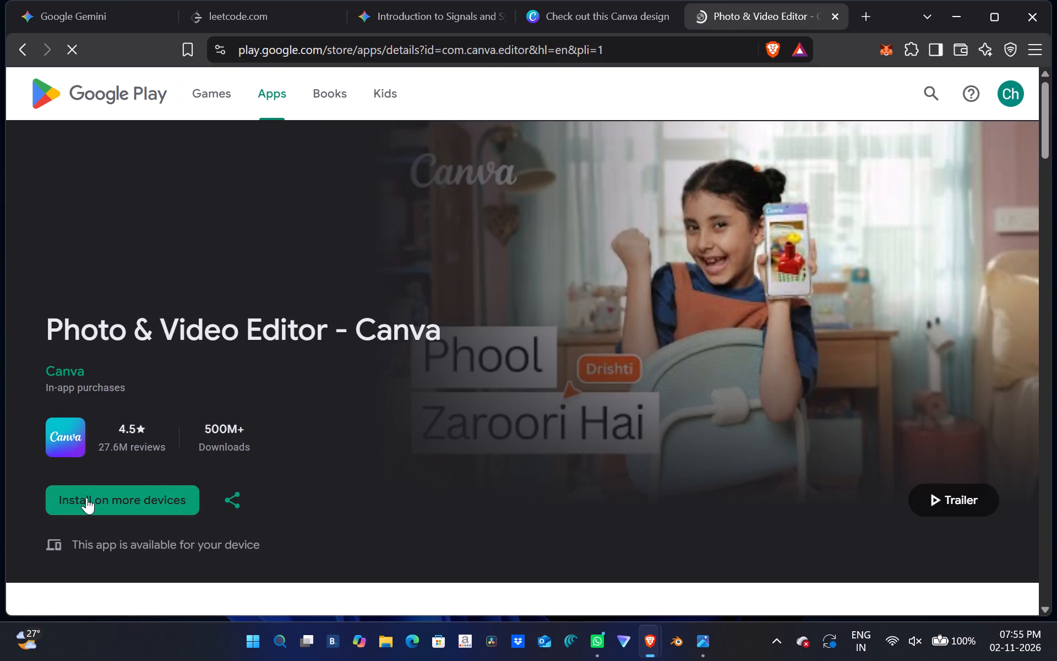
{"action": "scroll", "coordinate": [86, 497], "scroll_direction": "down", "scroll_amount": 1}
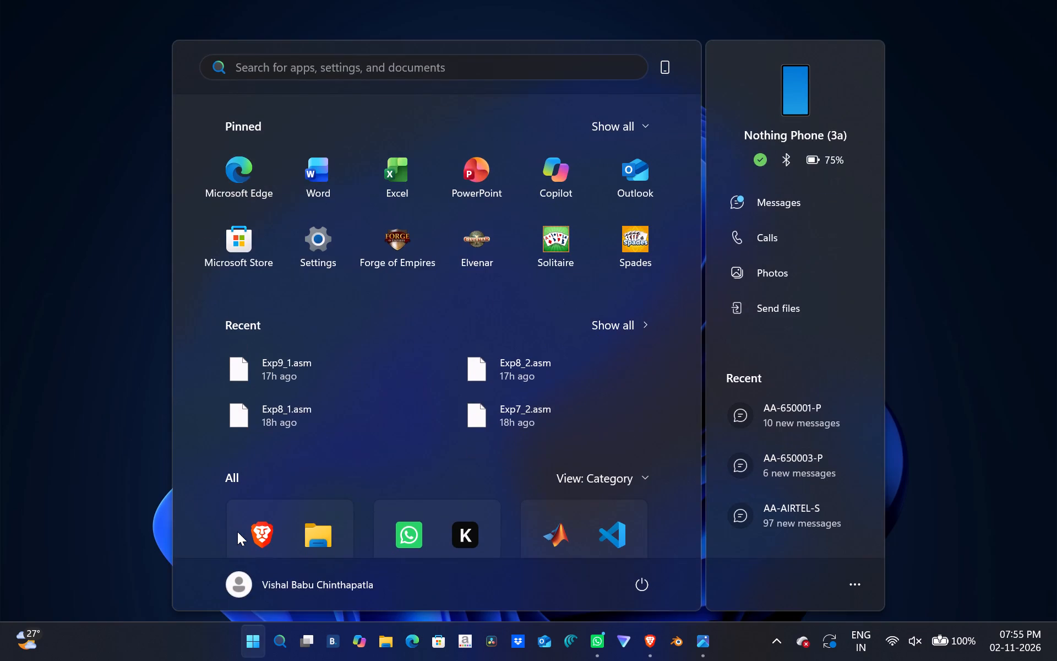
Search Windows for "can" and open the Canva app's page in Microsoft Store.
{"action": "type", "text": "ca"}
{"action": "key", "text": "n"}
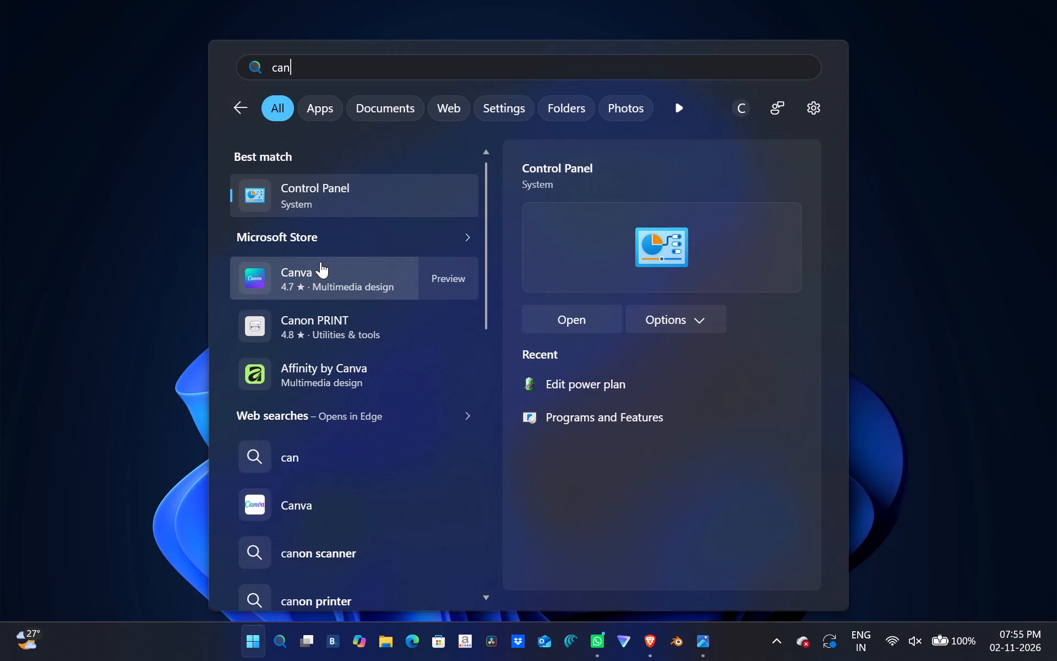
{"action": "double_click", "coordinate": [329, 263]}
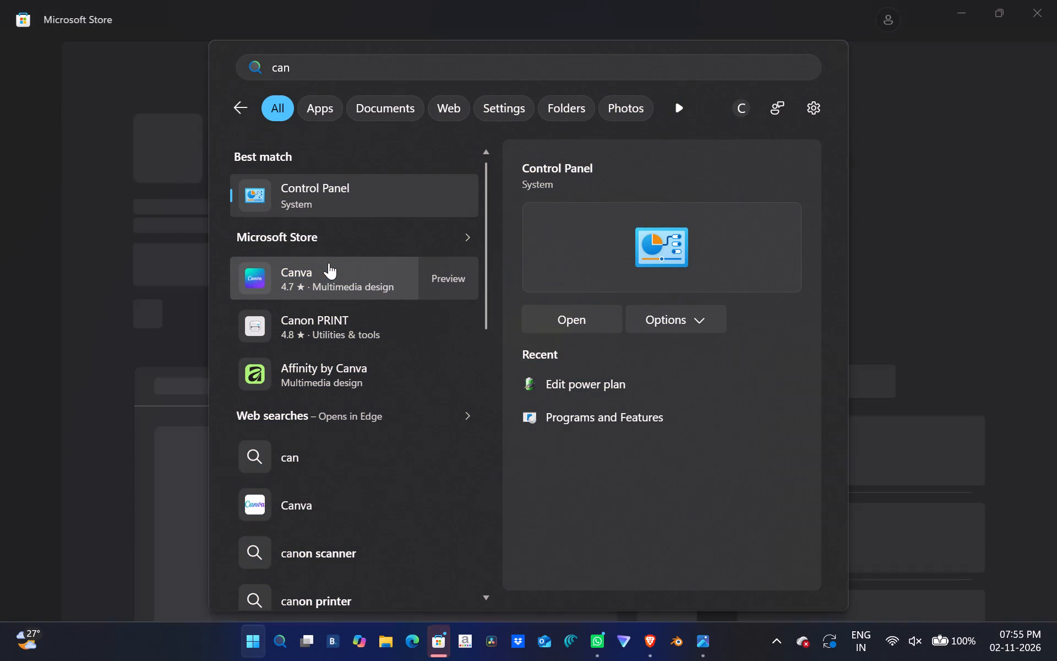
{"action": "left_click", "coordinate": [991, 96]}
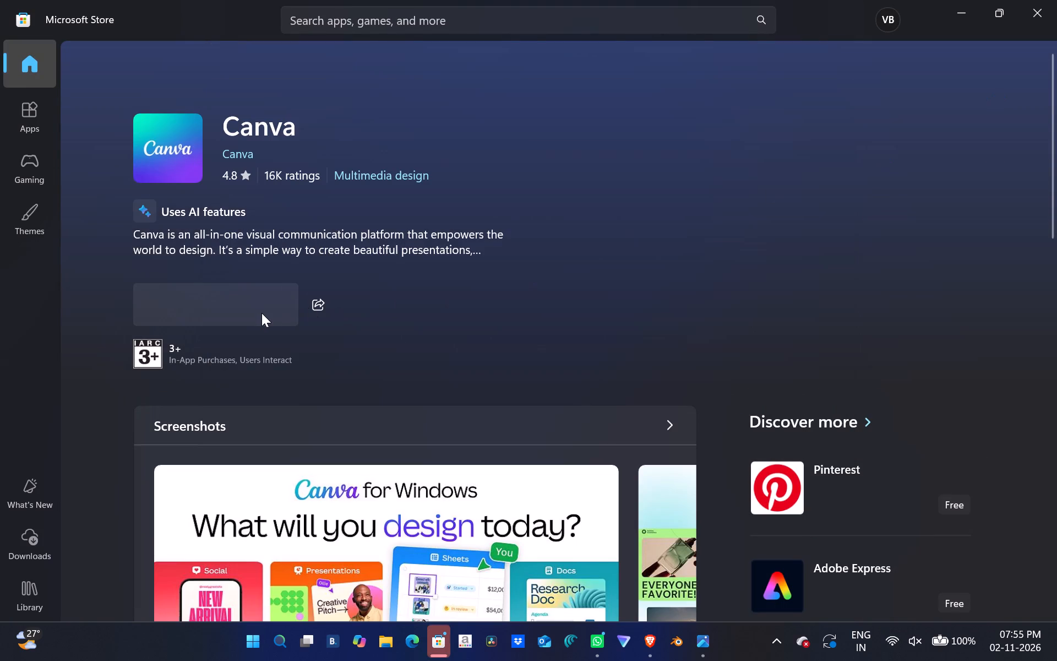
Install the Canva app from its Microsoft Store page.
{"action": "scroll", "coordinate": [361, 286], "scroll_direction": "down", "scroll_amount": 1}
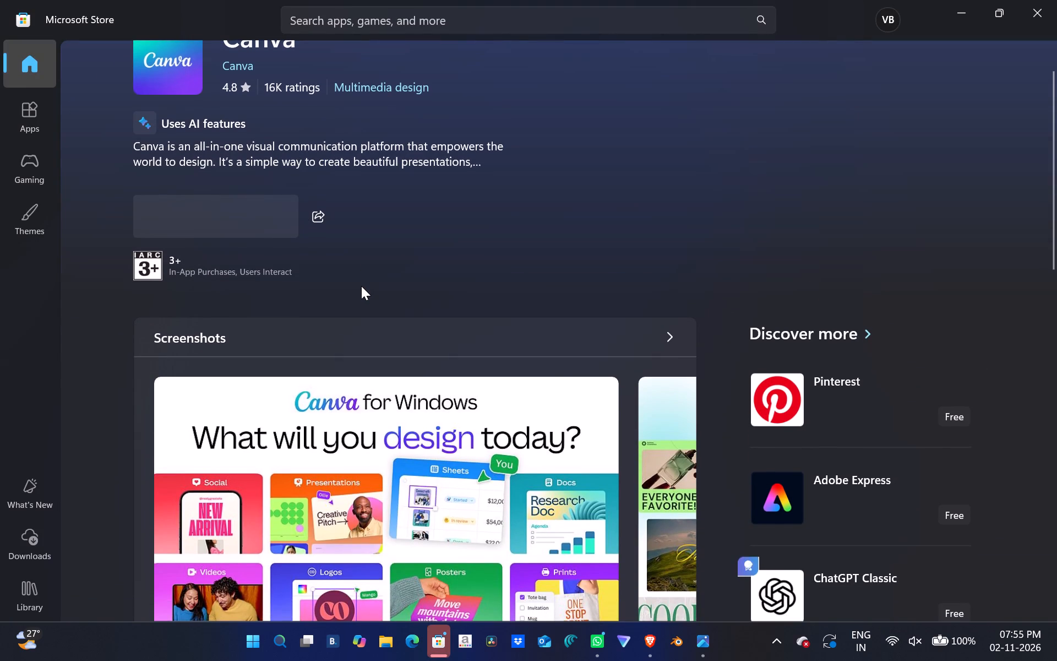
{"action": "scroll", "coordinate": [361, 286], "scroll_direction": "down", "scroll_amount": 1}
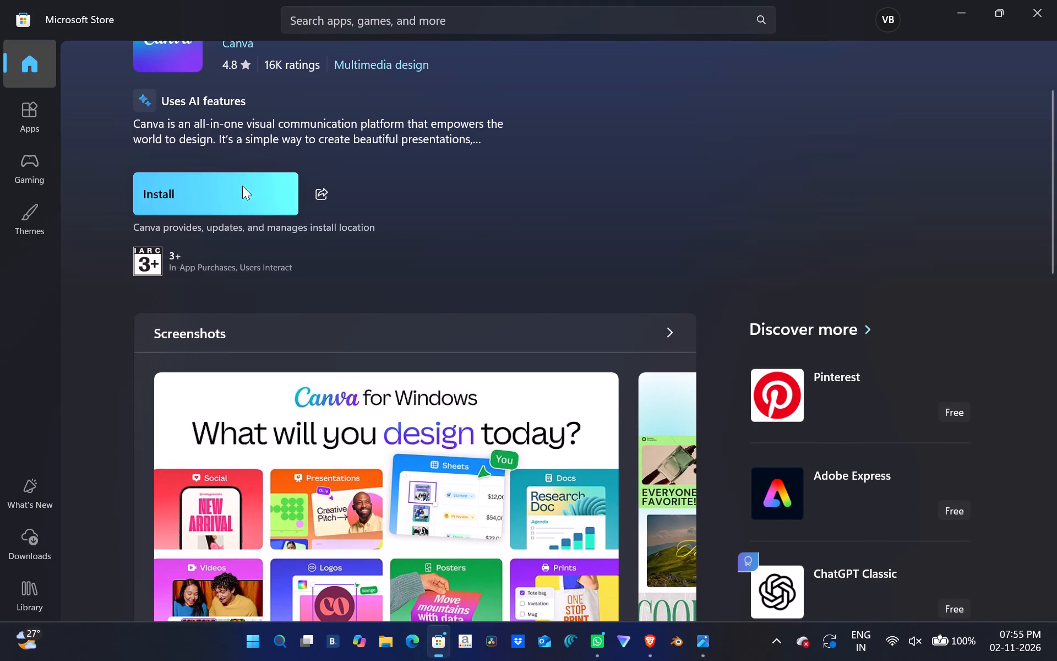
{"action": "left_click", "coordinate": [242, 186]}
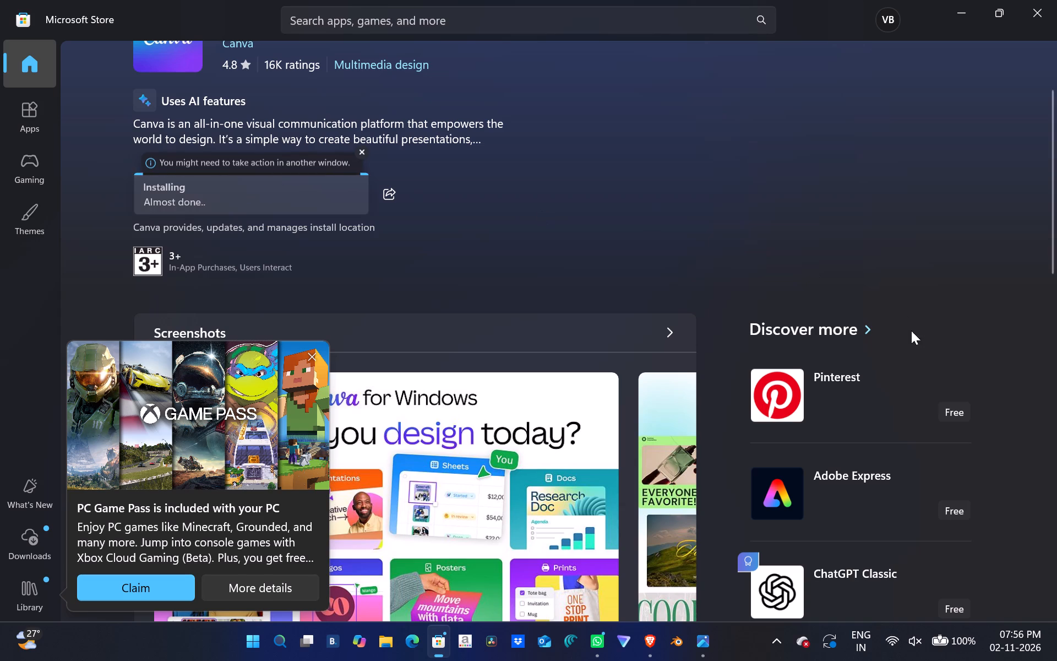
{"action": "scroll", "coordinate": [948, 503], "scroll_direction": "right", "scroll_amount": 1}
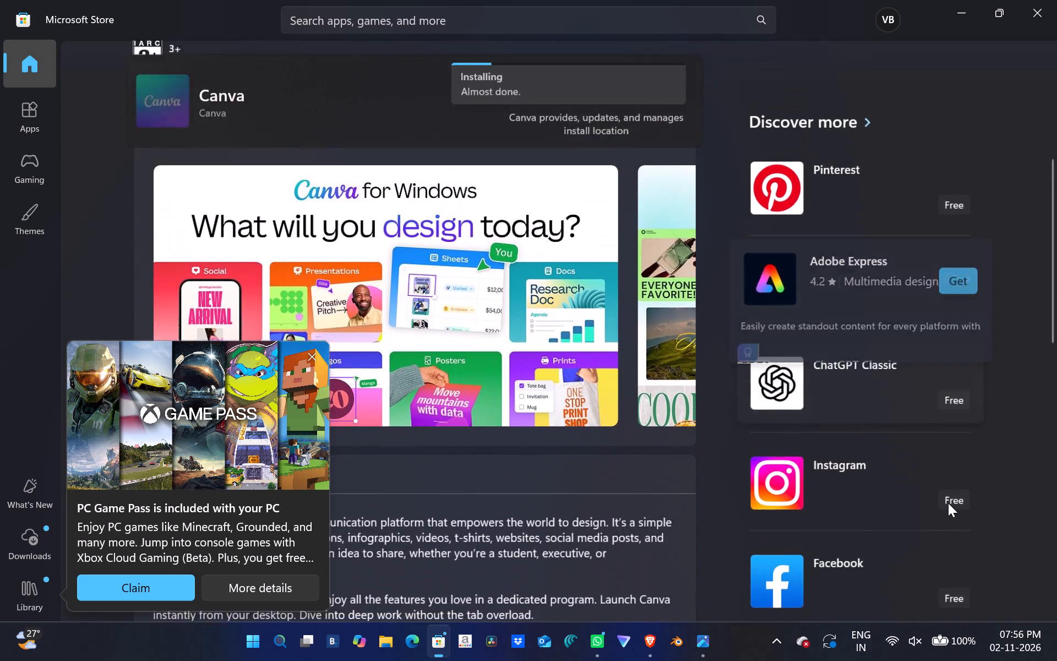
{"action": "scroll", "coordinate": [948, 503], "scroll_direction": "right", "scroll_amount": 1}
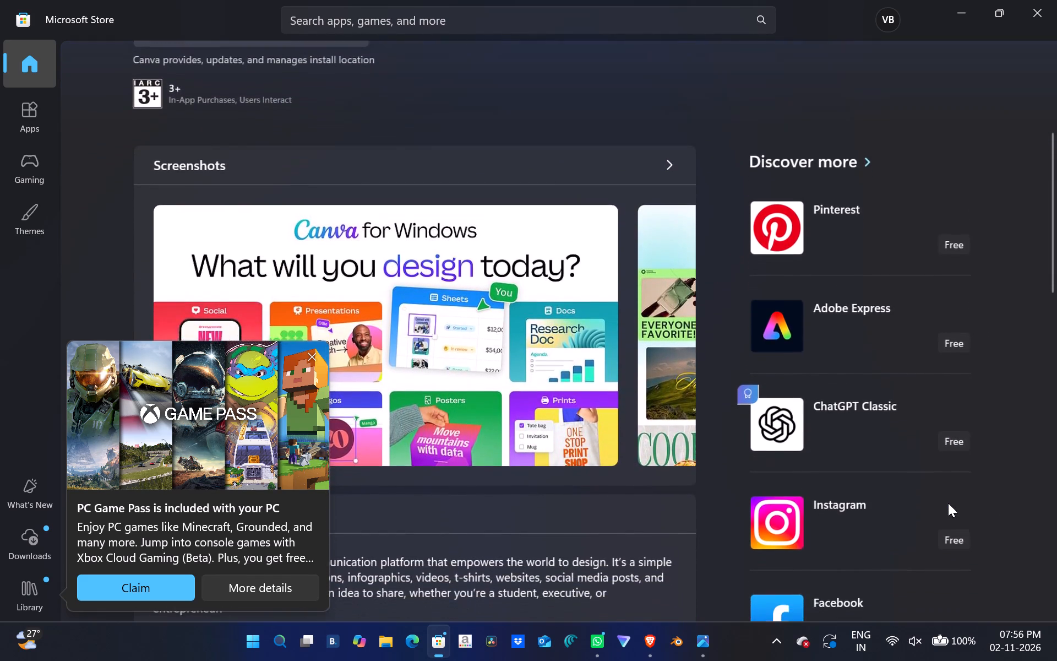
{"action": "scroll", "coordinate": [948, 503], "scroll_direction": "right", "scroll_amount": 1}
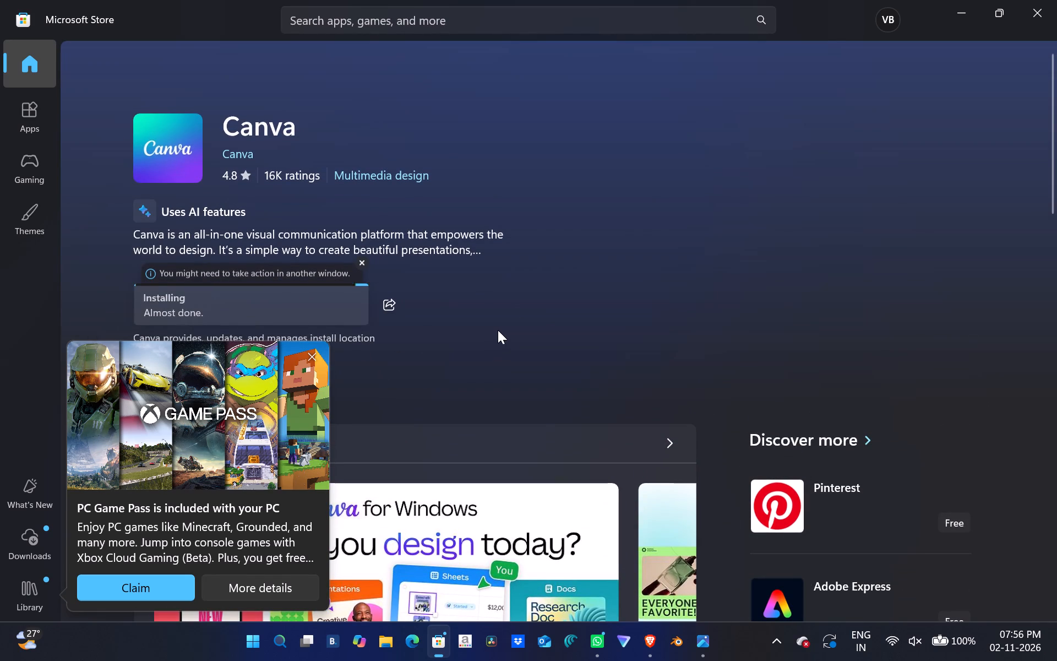
Launch the installed Canva desktop app from its Microsoft Store page.
{"action": "scroll", "coordinate": [498, 330], "scroll_direction": "down", "scroll_amount": 1}
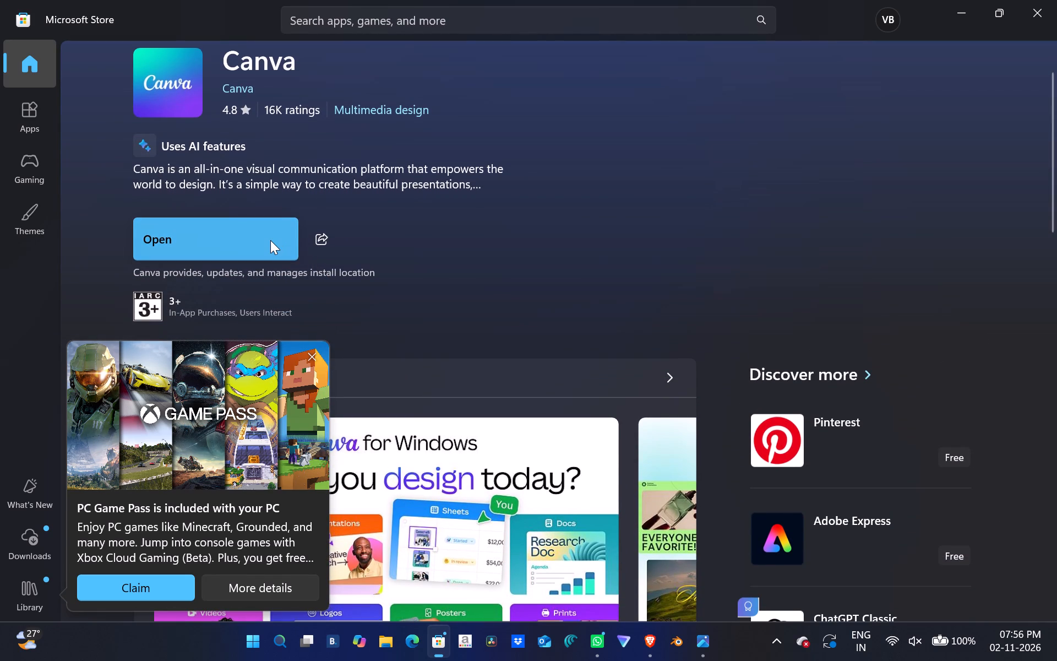
{"action": "left_click", "coordinate": [270, 240]}
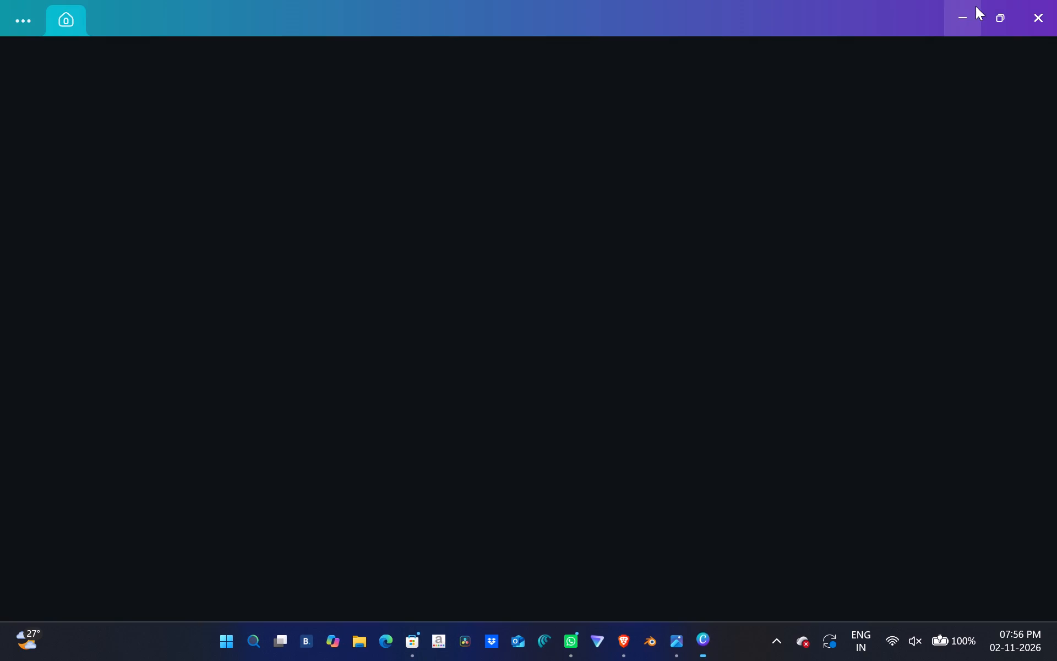
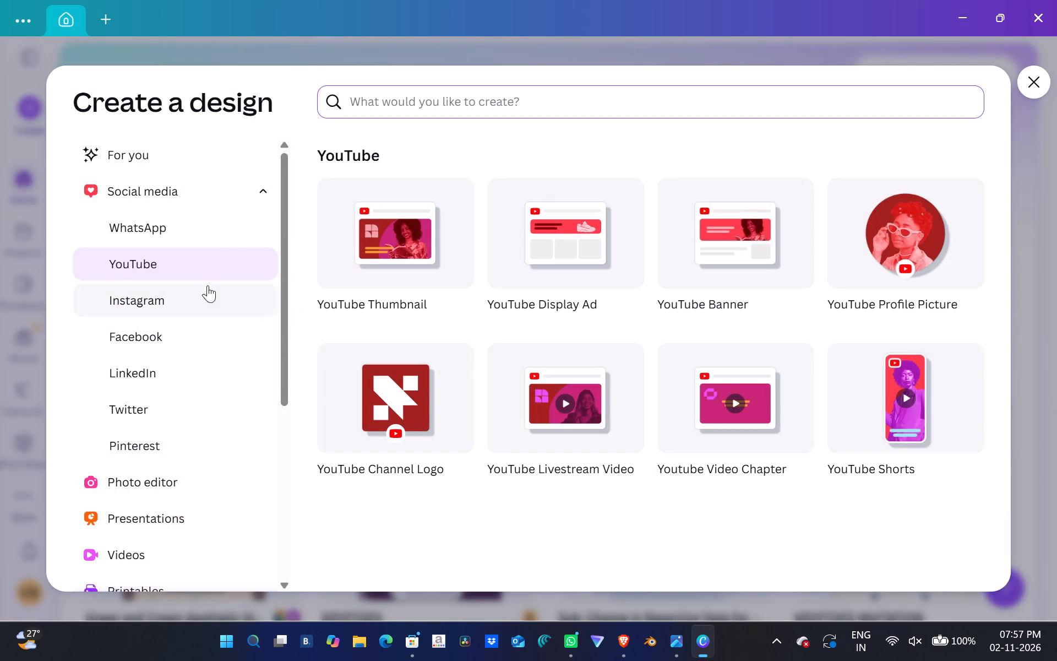
Create a blank YouTube Thumbnail design at 1280 × 720 px.
{"action": "left_click", "coordinate": [391, 229]}
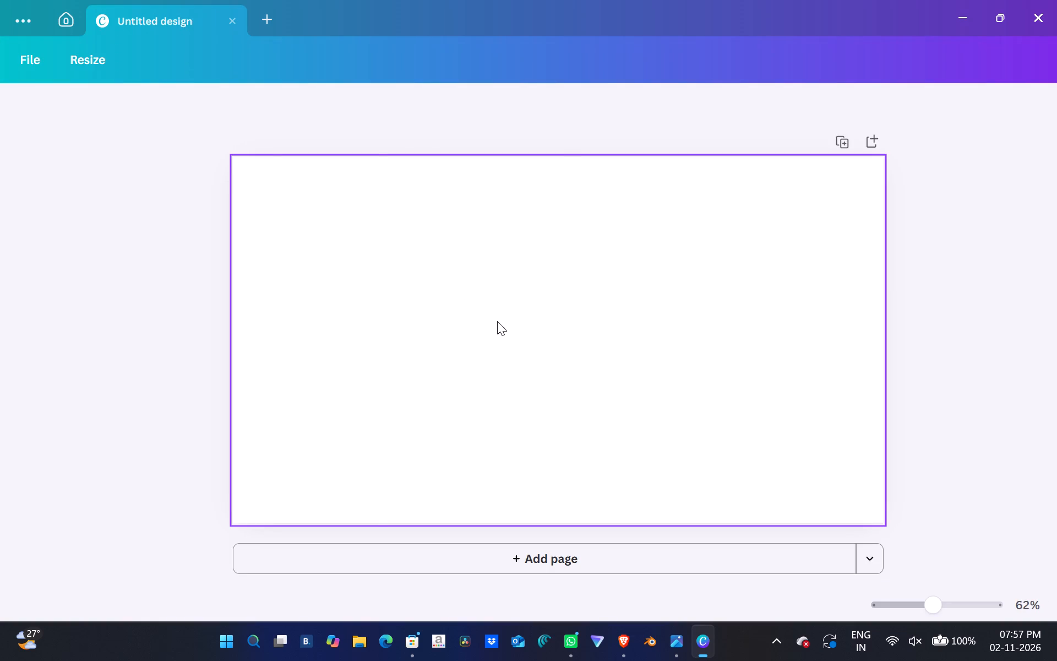
Collapse the template list and paste the copied photo of two people before the LITM wall onto the page.
{"action": "key", "text": "ctrl+v"}
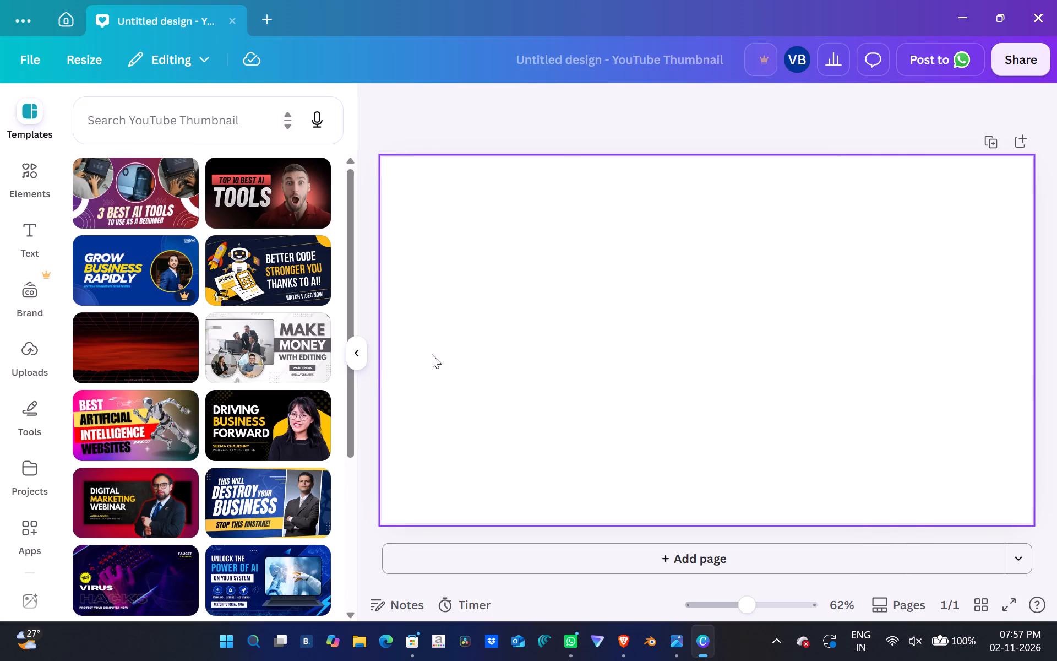
{"action": "left_click", "coordinate": [357, 351]}
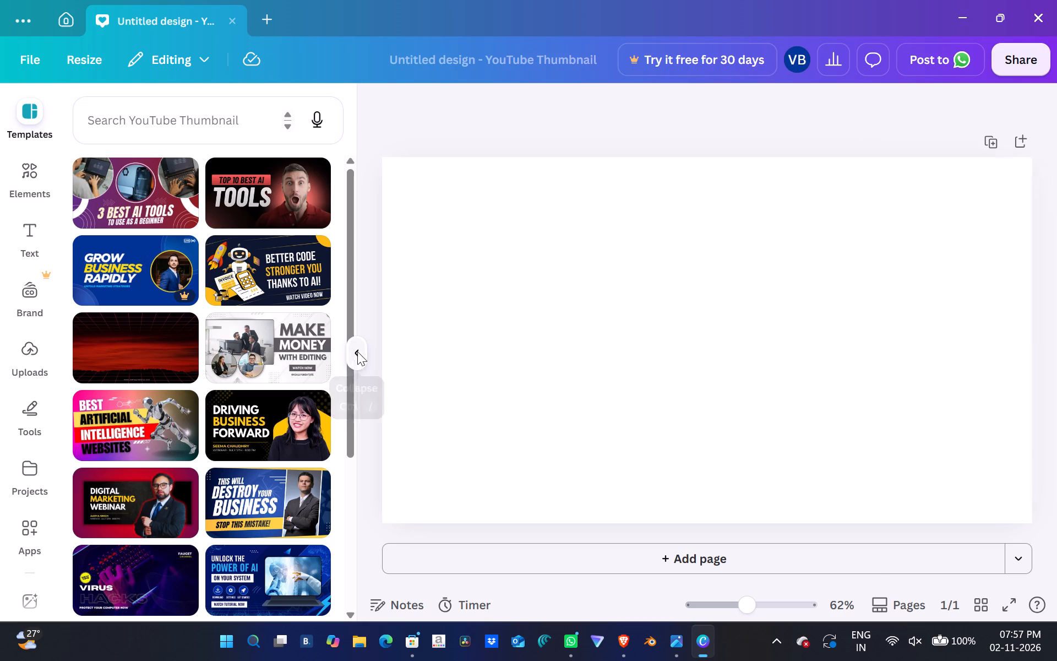
{"action": "key", "text": "ctrl+v"}
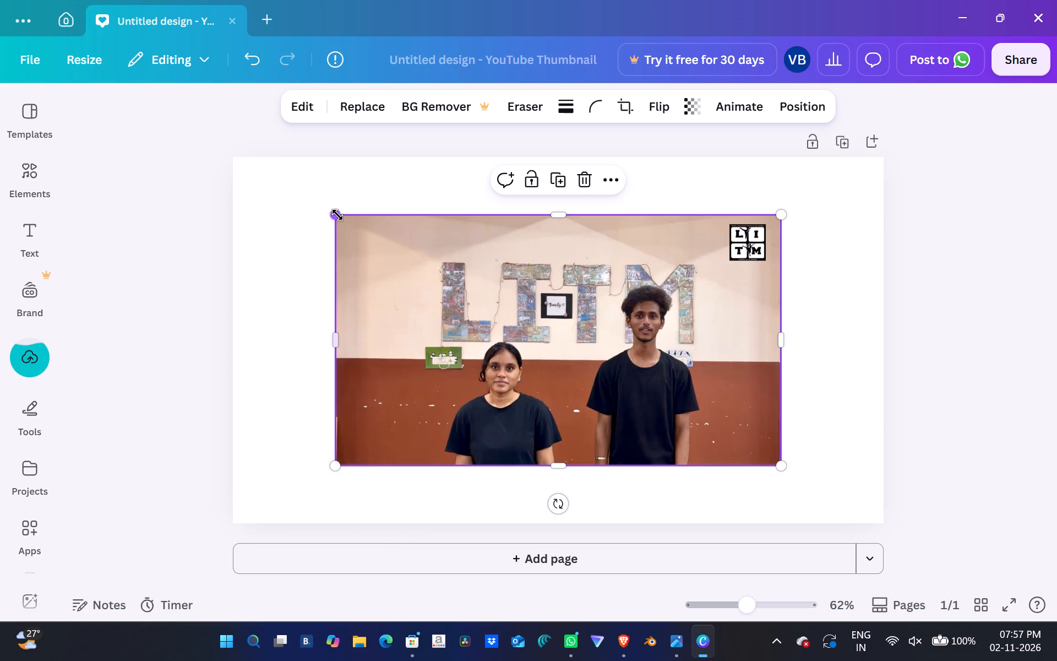
Enlarge the pasted photo from its opposite corners to cover the whole thumbnail page.
{"action": "left_click_drag", "start_coordinate": [337, 214], "coordinate": [230, 165]}
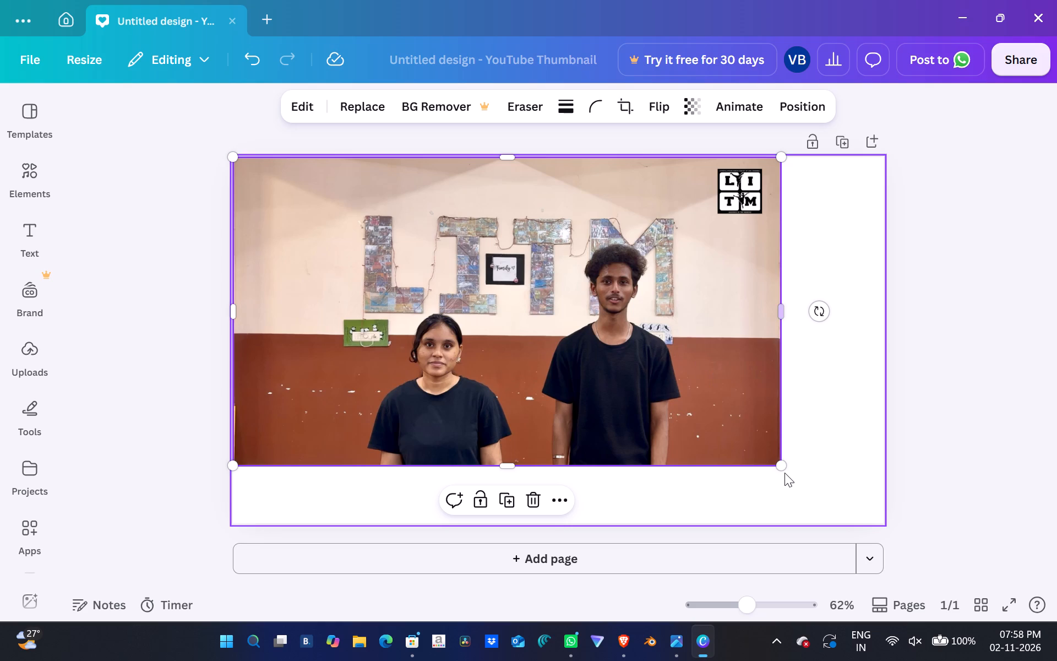
{"action": "left_click_drag", "start_coordinate": [780, 468], "coordinate": [796, 472]}
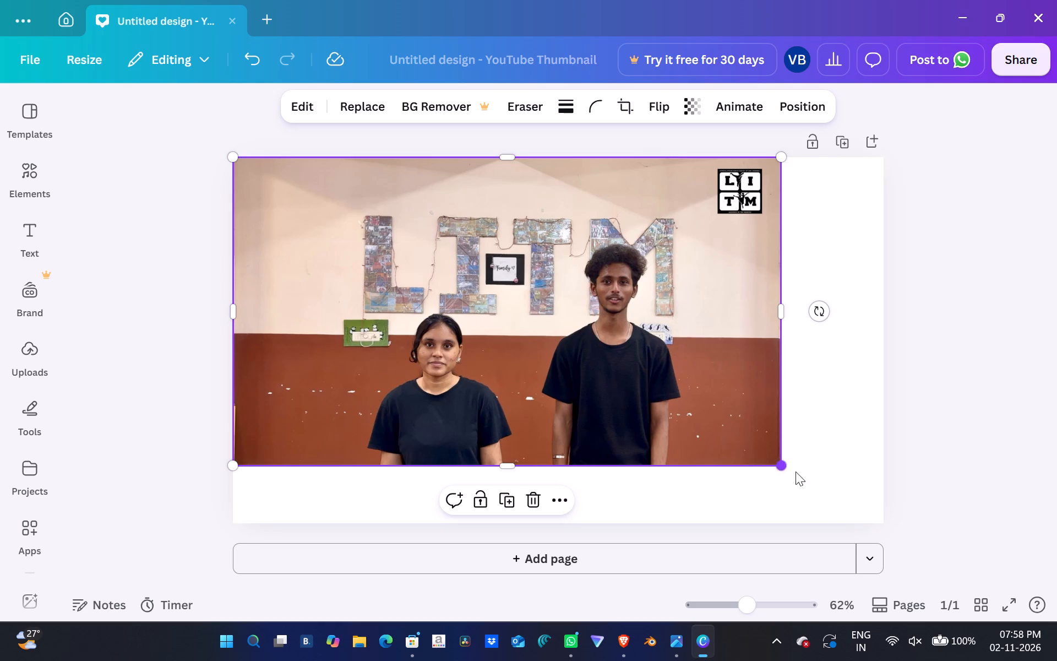
{"action": "left_click_drag", "start_coordinate": [796, 472], "coordinate": [883, 523]}
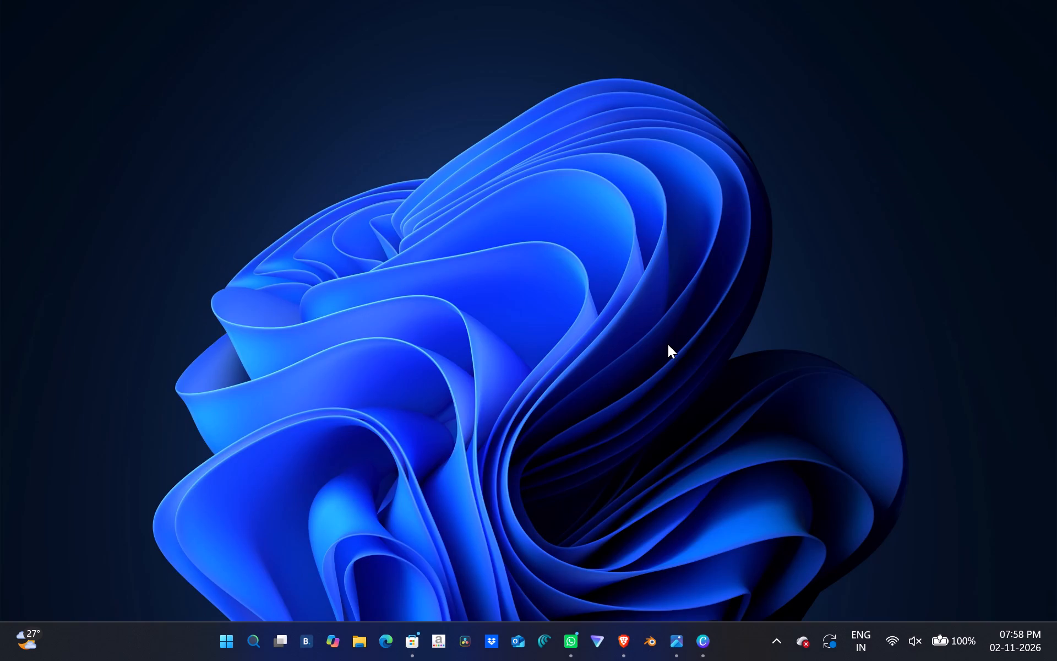
Search Windows for "ku" and open the best match.
{"action": "type", "text": "ku"}
{"action": "key", "text": "Return"}
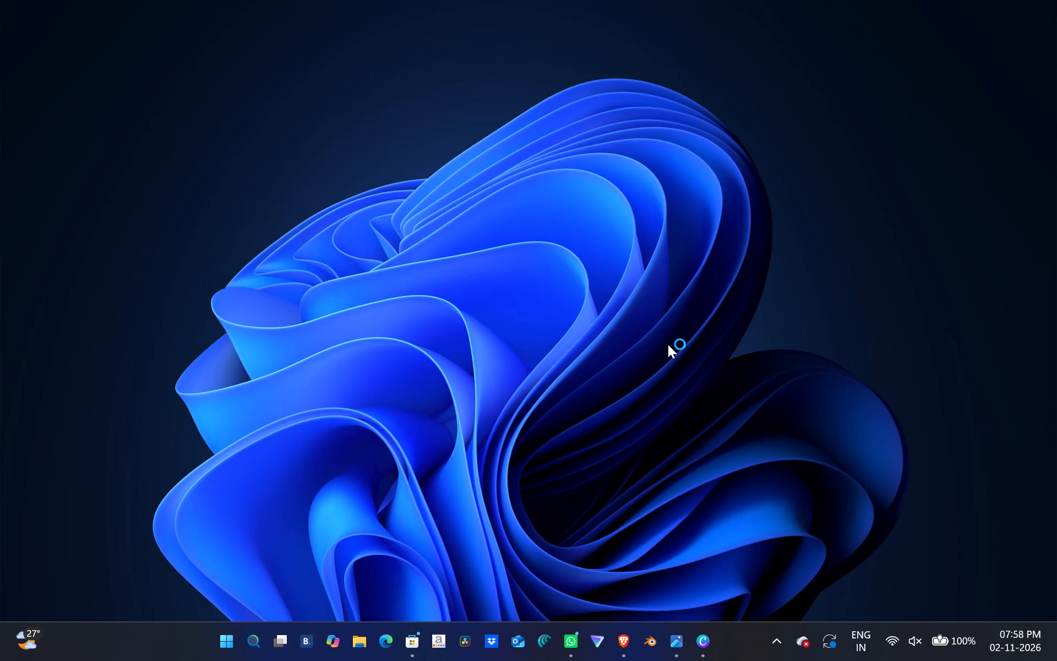
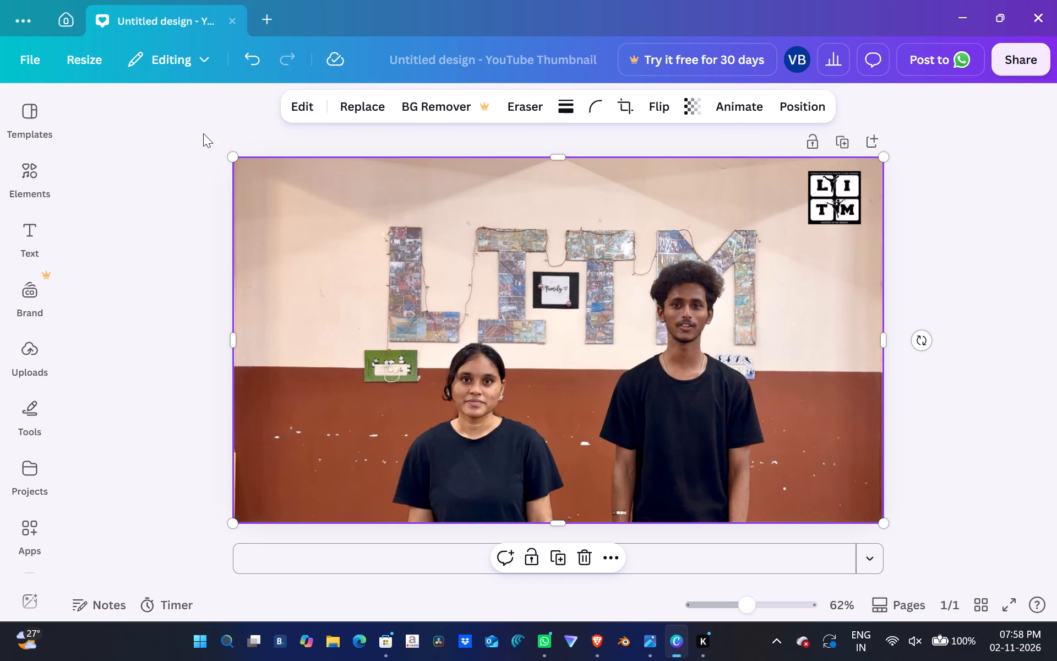
Add a heading reading "TUTORIAL VIDEO" to the thumbnail page.
{"action": "left_click", "coordinate": [26, 225]}
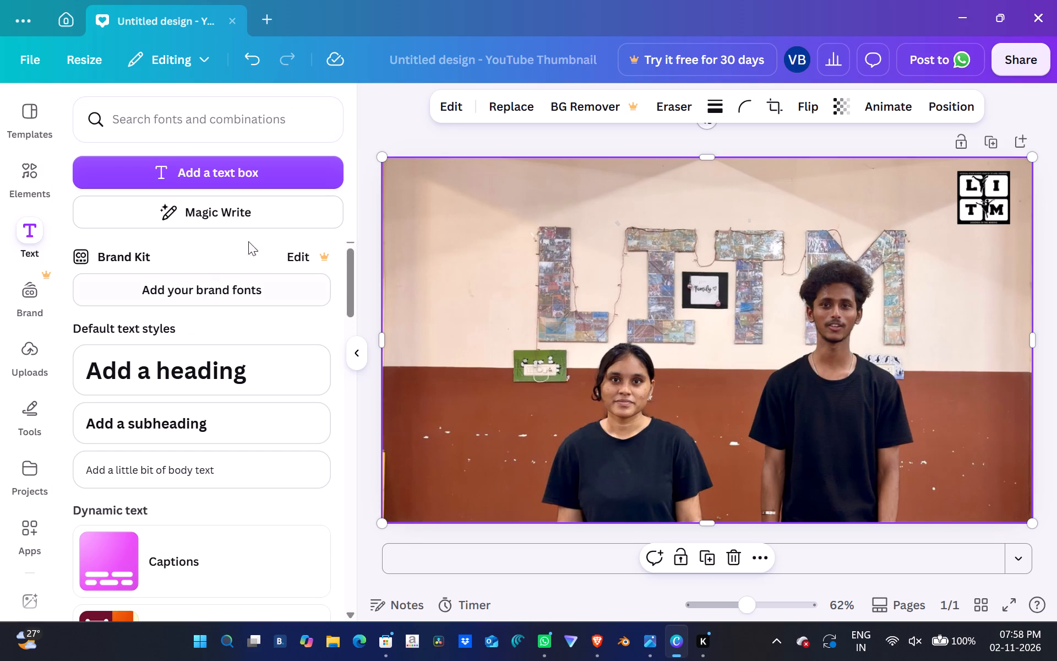
{"action": "left_click", "coordinate": [253, 180]}
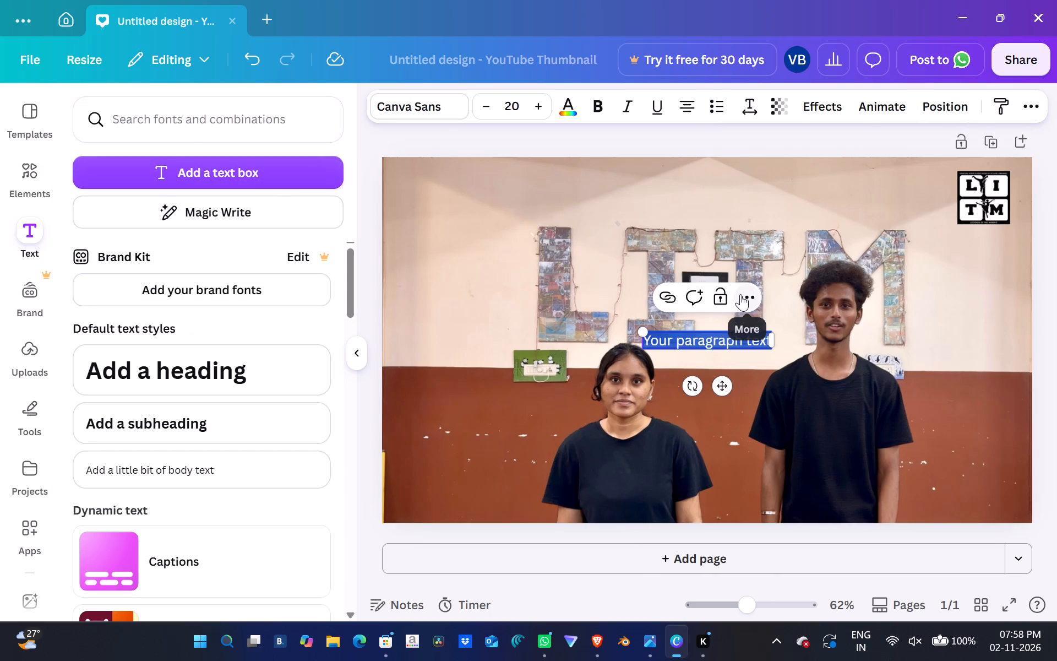
{"action": "key", "text": "ctrl+z"}
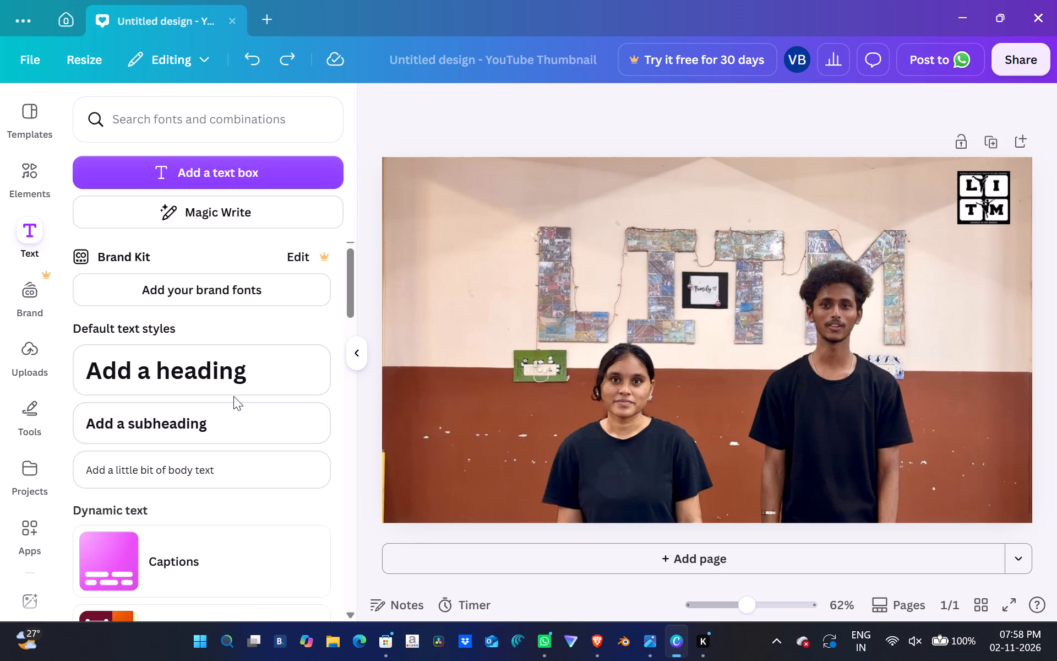
{"action": "left_click", "coordinate": [261, 370]}
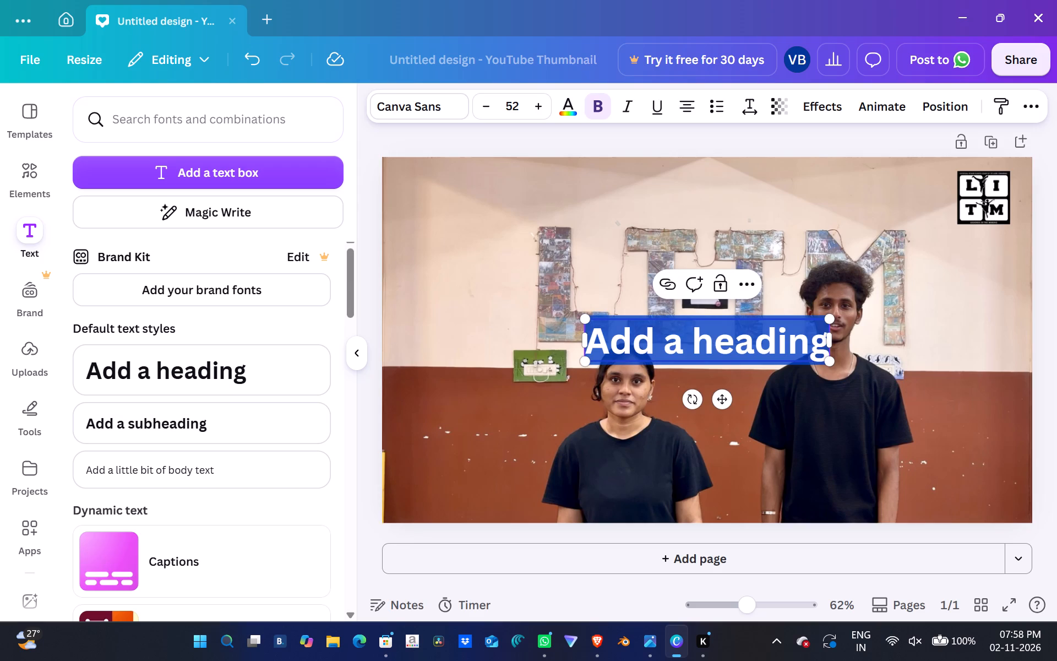
{"action": "key", "text": "shift+t"}
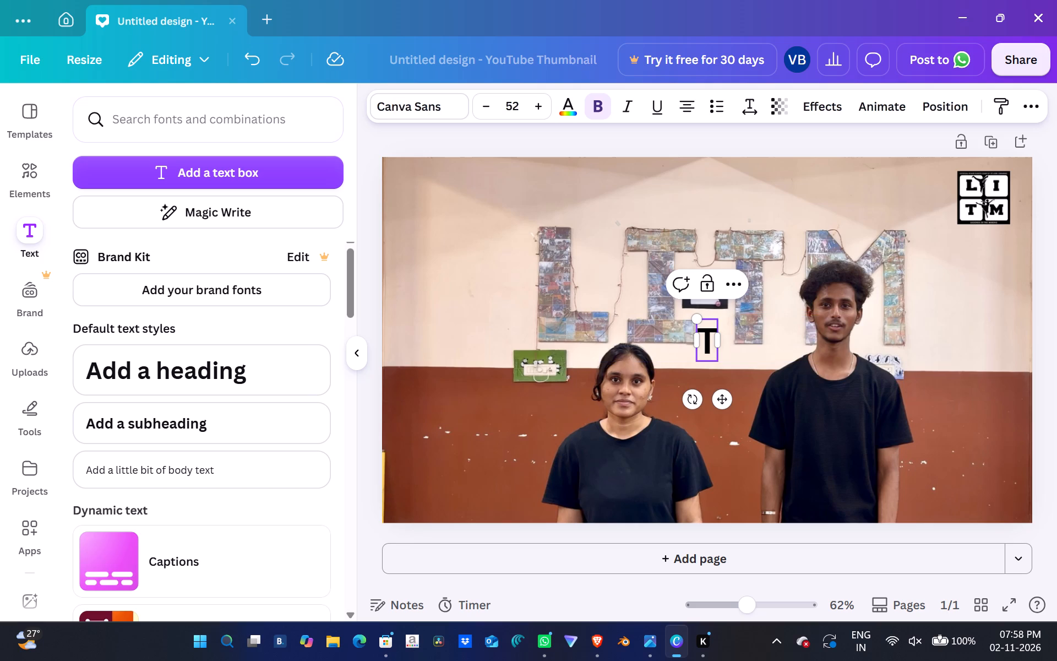
{"action": "type", "text": "UTORIAL VIDEO"}
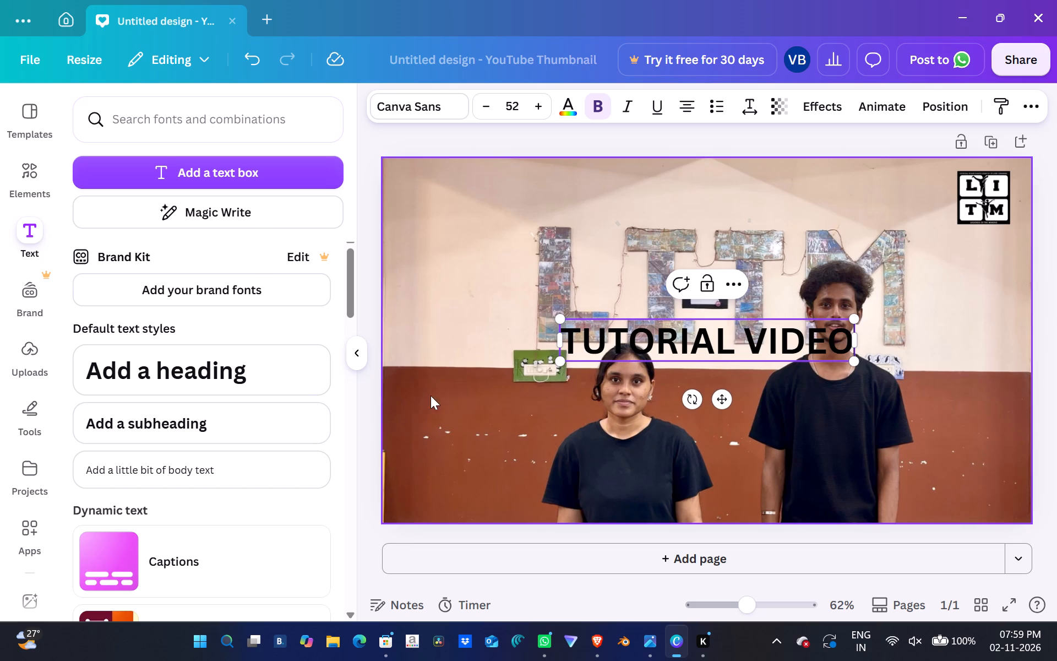
Colour the word TUTORIAL in the heading white (#ffffff).
{"action": "left_click", "coordinate": [566, 105]}
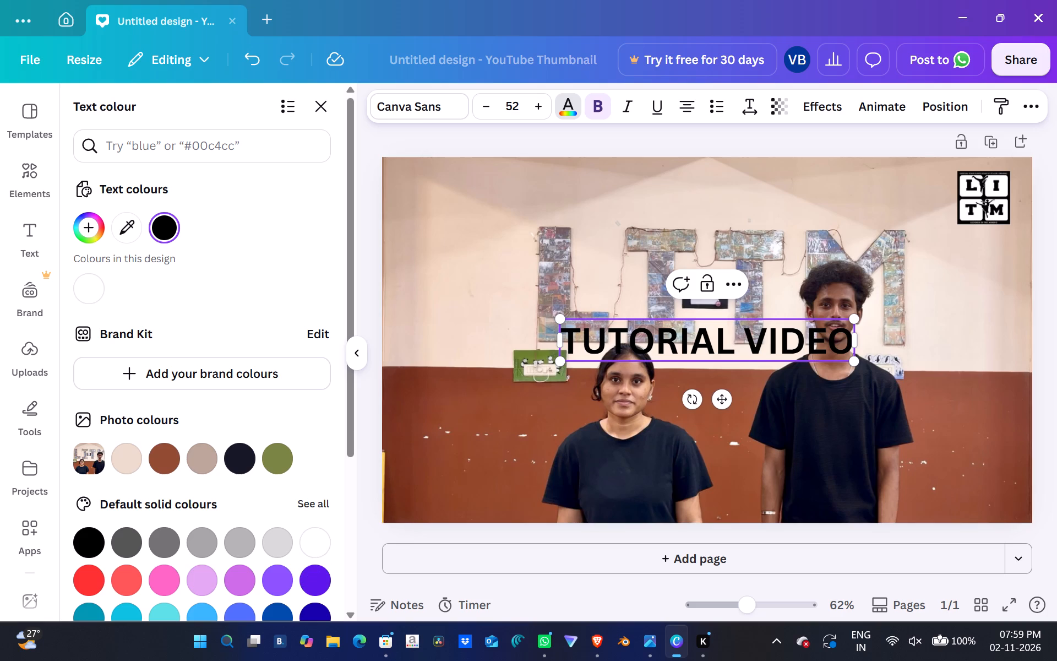
{"action": "left_click_drag", "start_coordinate": [732, 343], "coordinate": [695, 337]}
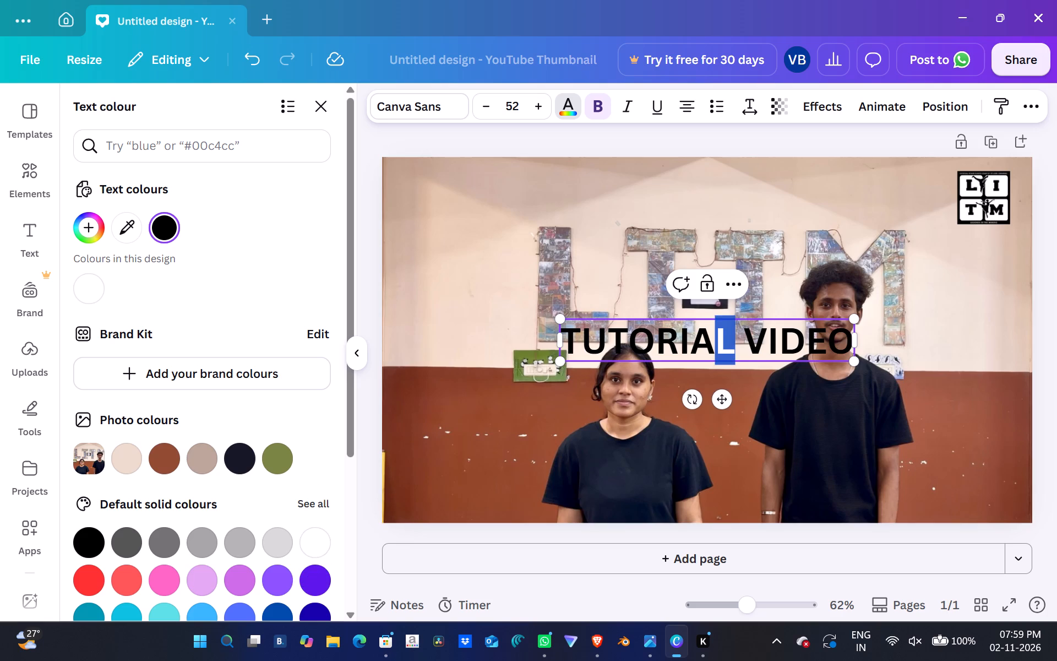
{"action": "left_click_drag", "start_coordinate": [695, 337], "coordinate": [562, 339]}
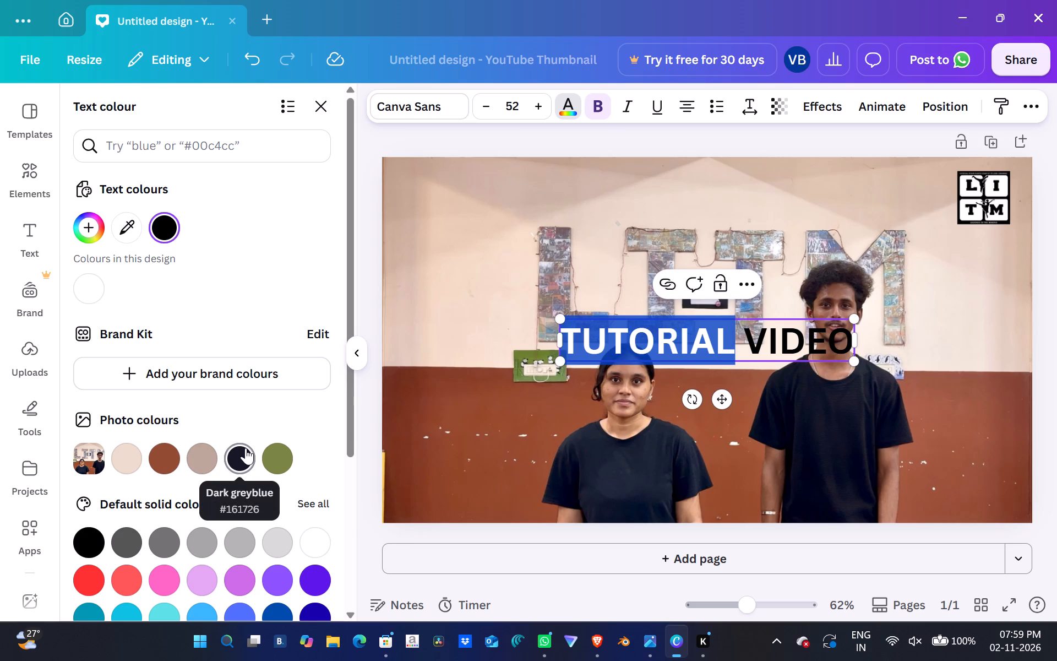
{"action": "left_click", "coordinate": [323, 529]}
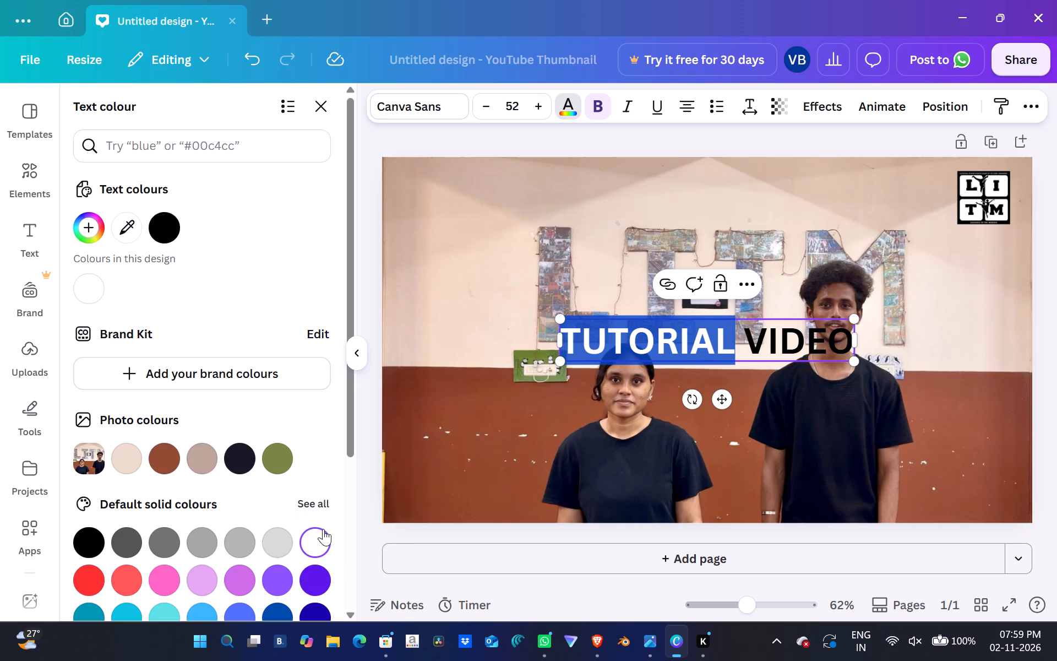
{"action": "left_click", "coordinate": [310, 540]}
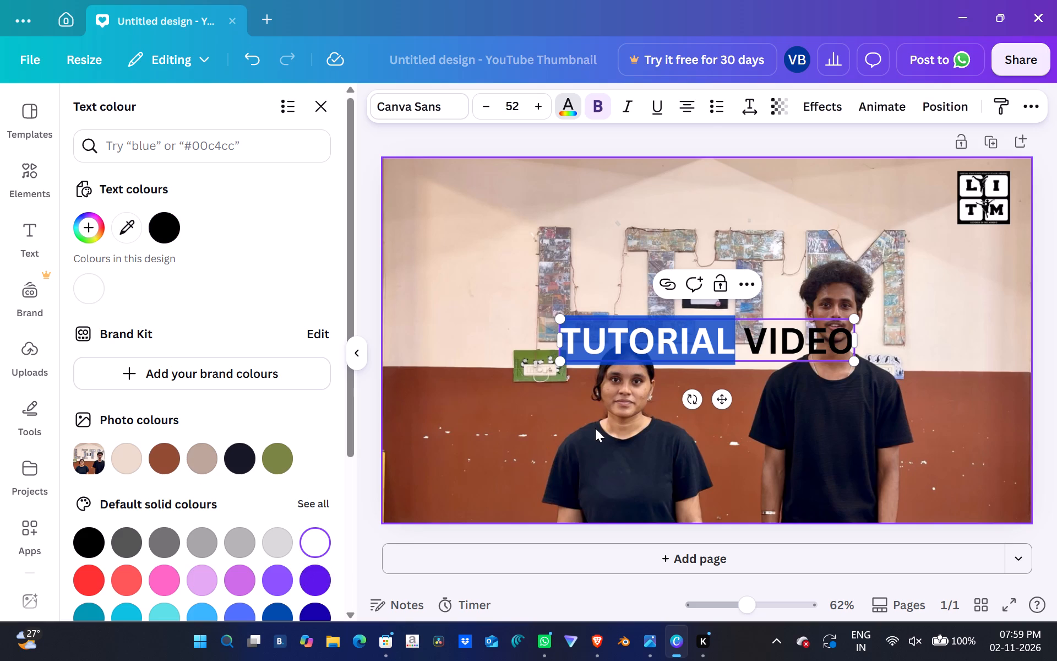
{"action": "left_click", "coordinate": [595, 428]}
Move the TUTORIAL VIDEO heading to the page's upper-left corner, level with the LITM logo.
{"action": "left_click_drag", "start_coordinate": [742, 330], "coordinate": [735, 328]}
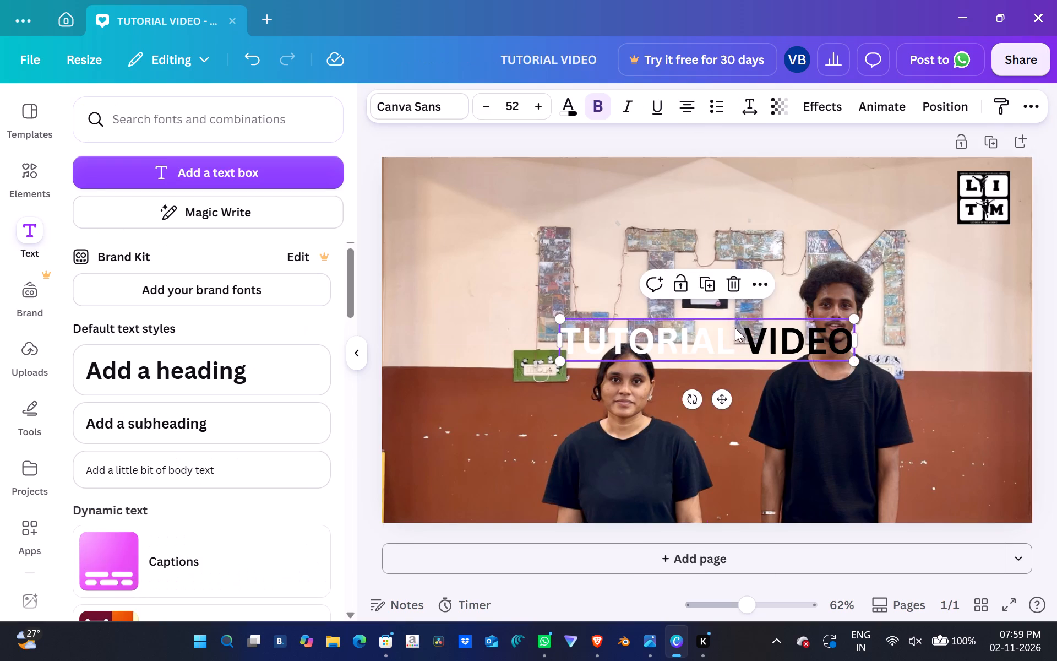
{"action": "left_click_drag", "start_coordinate": [735, 328], "coordinate": [580, 185]}
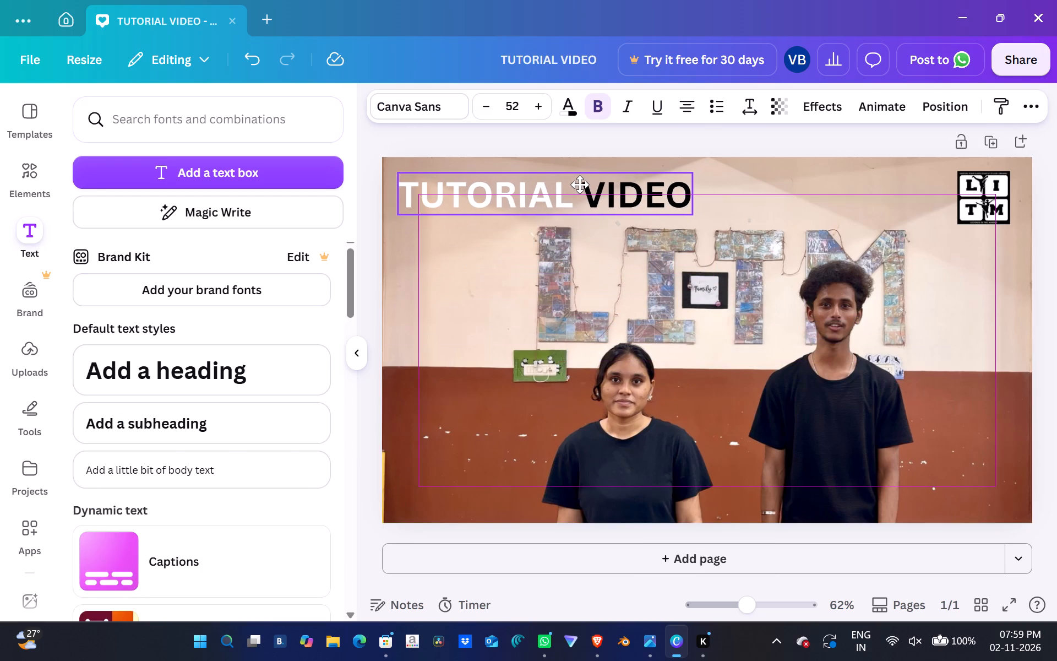
{"action": "left_click_drag", "start_coordinate": [580, 185], "coordinate": [581, 189]}
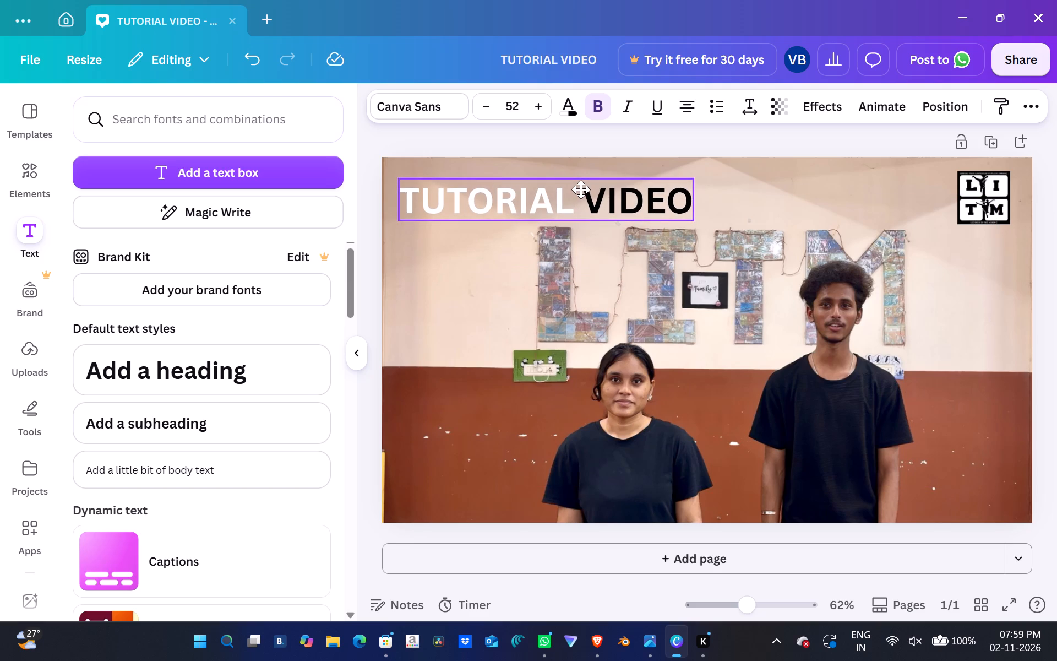
{"action": "left_click_drag", "start_coordinate": [581, 189], "coordinate": [584, 188]}
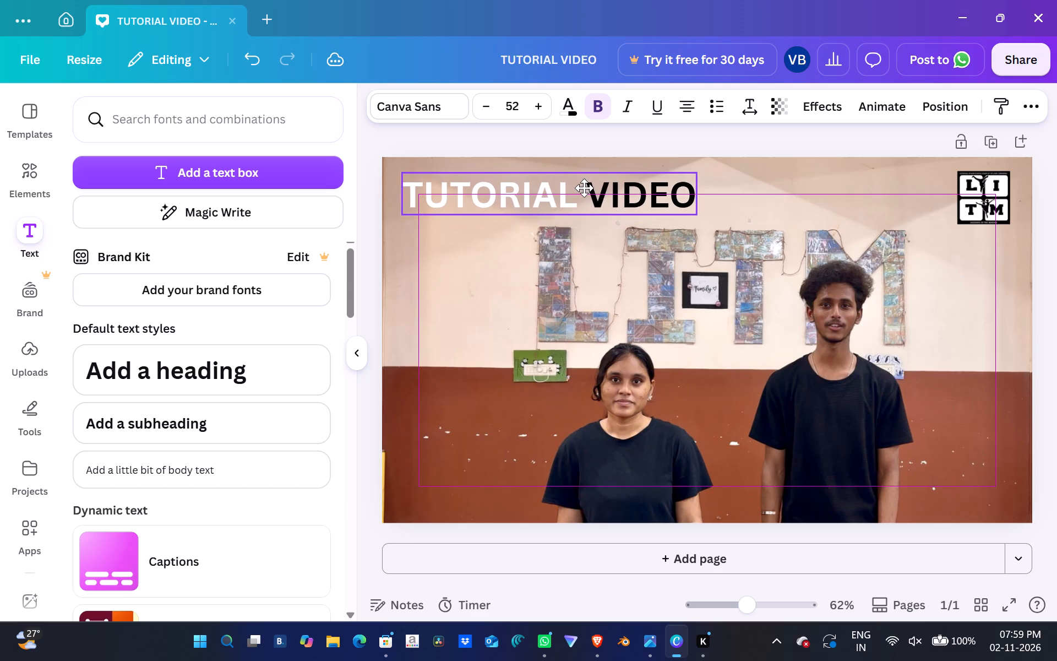
{"action": "left_click_drag", "start_coordinate": [584, 188], "coordinate": [585, 189]}
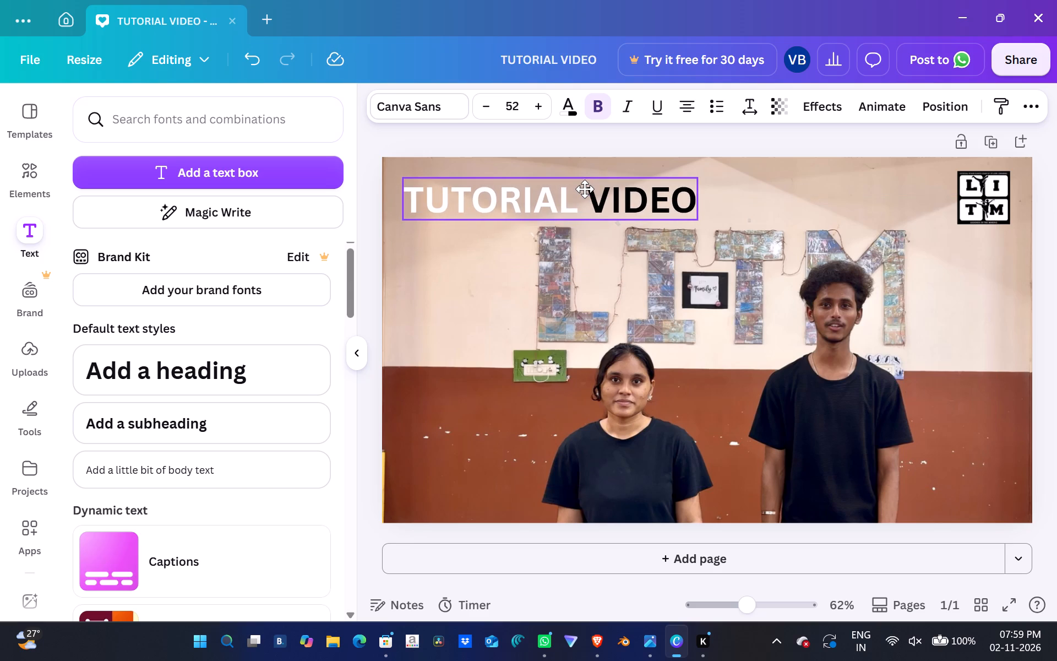
{"action": "left_click_drag", "start_coordinate": [585, 189], "coordinate": [594, 188]}
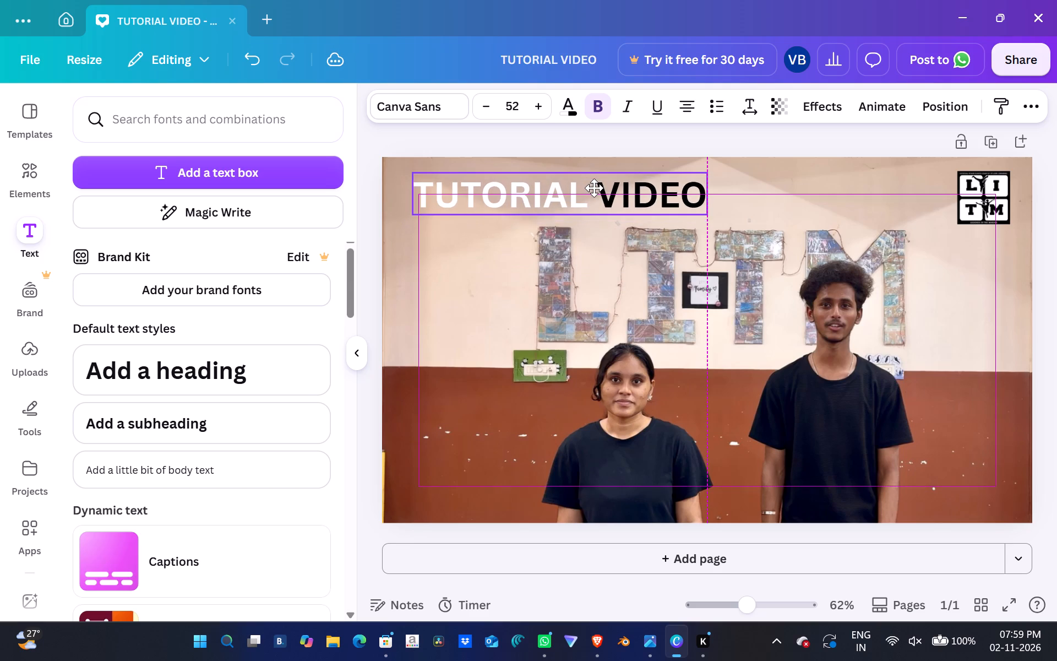
{"action": "left_click_drag", "start_coordinate": [594, 188], "coordinate": [603, 190]}
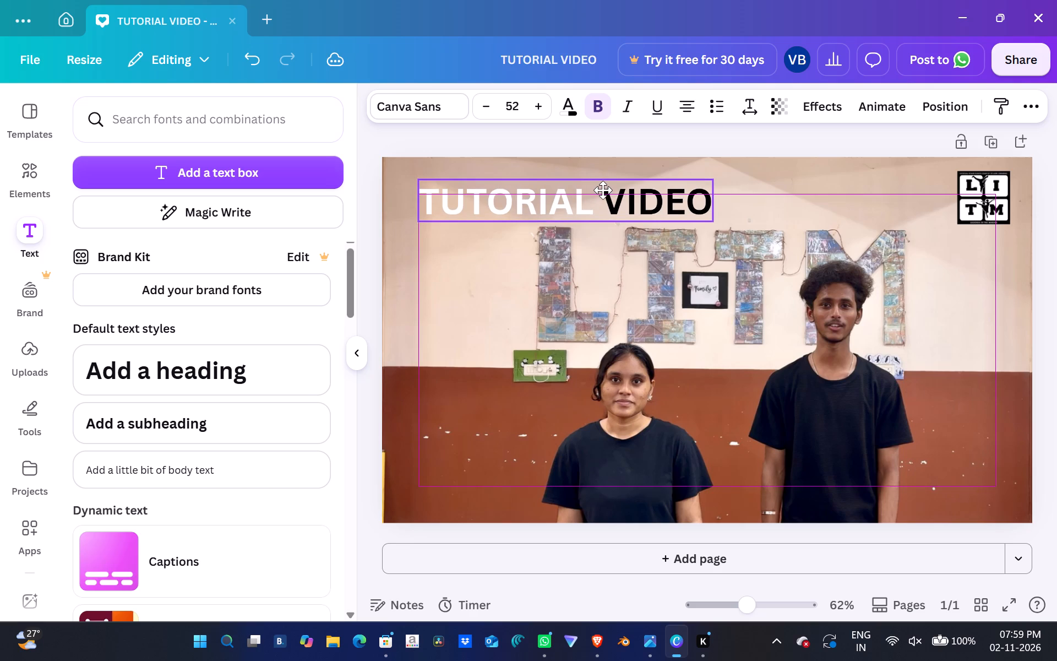
{"action": "left_click_drag", "start_coordinate": [603, 190], "coordinate": [607, 192]}
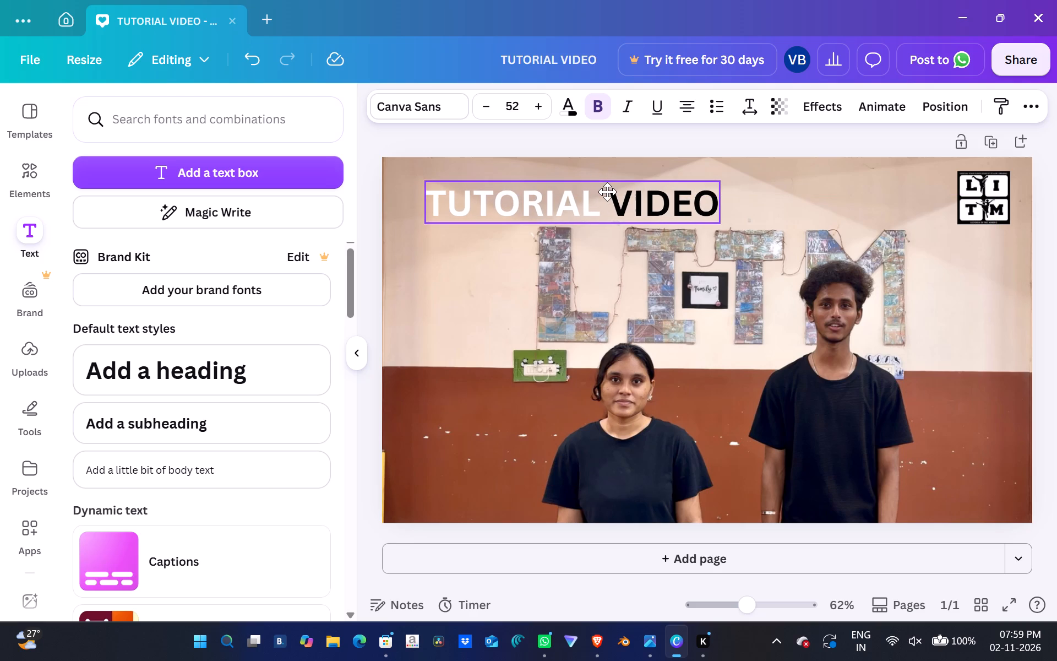
{"action": "left_click_drag", "start_coordinate": [607, 192], "coordinate": [607, 188]}
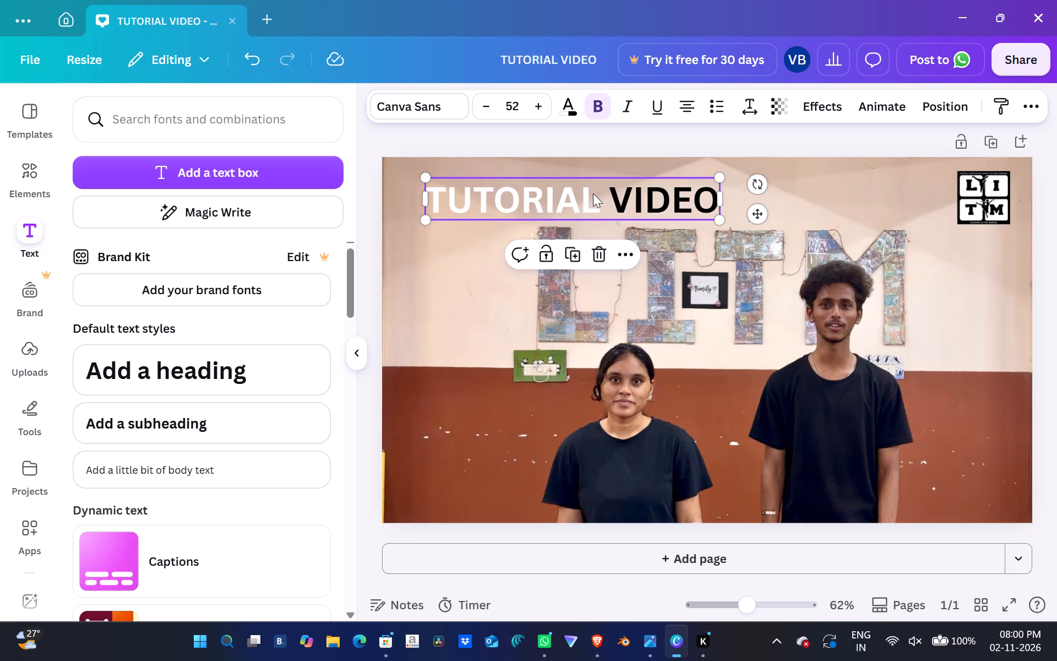
{"action": "left_click_drag", "start_coordinate": [593, 193], "coordinate": [573, 190]}
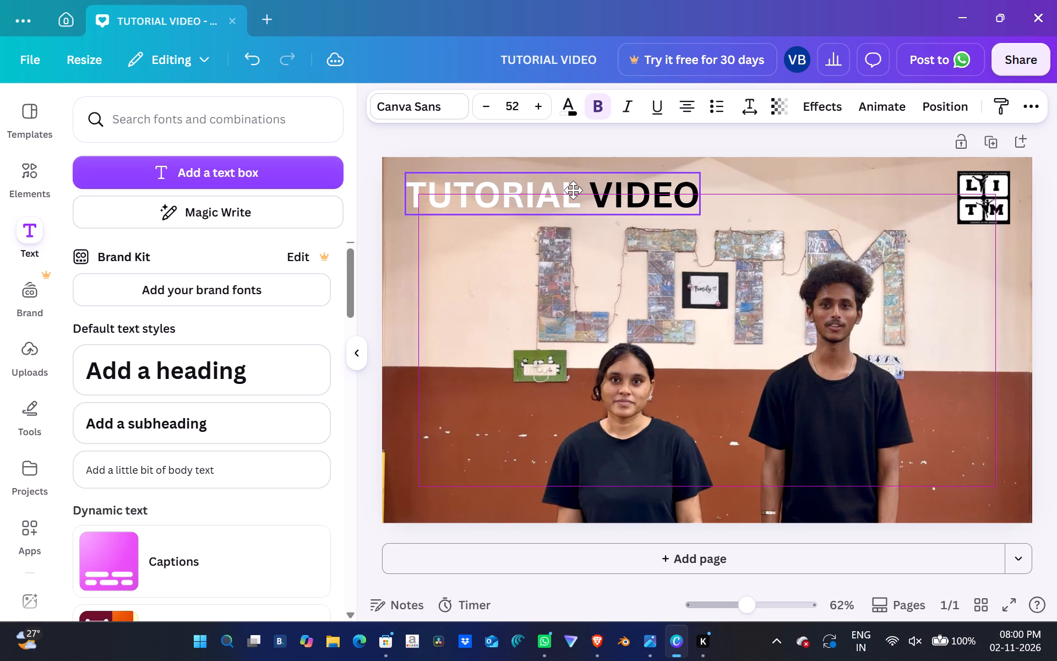
{"action": "left_click_drag", "start_coordinate": [573, 190], "coordinate": [574, 192]}
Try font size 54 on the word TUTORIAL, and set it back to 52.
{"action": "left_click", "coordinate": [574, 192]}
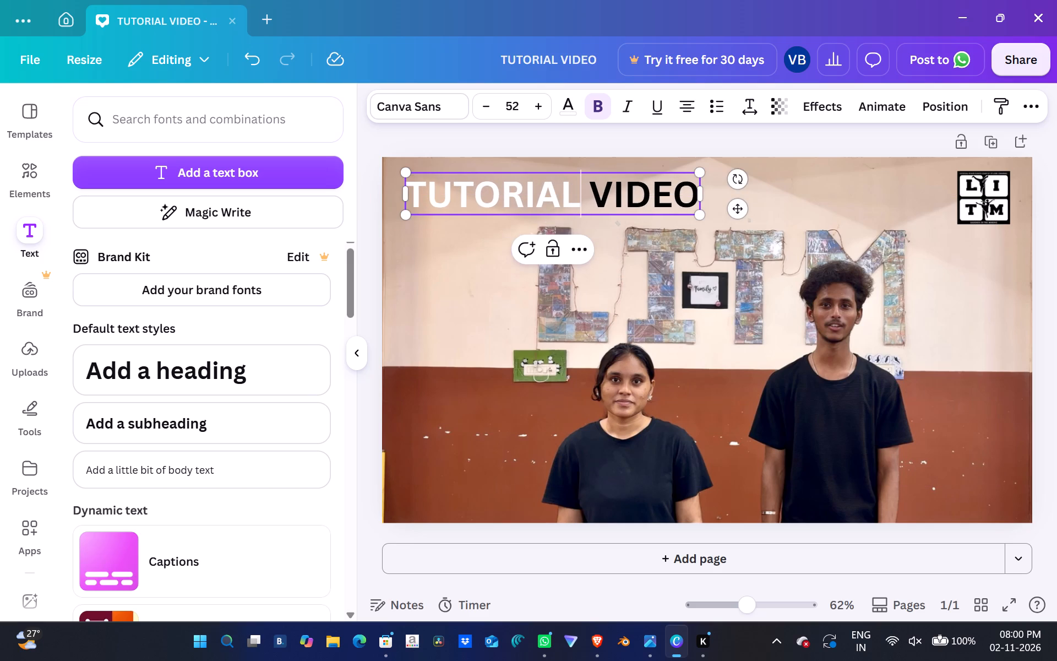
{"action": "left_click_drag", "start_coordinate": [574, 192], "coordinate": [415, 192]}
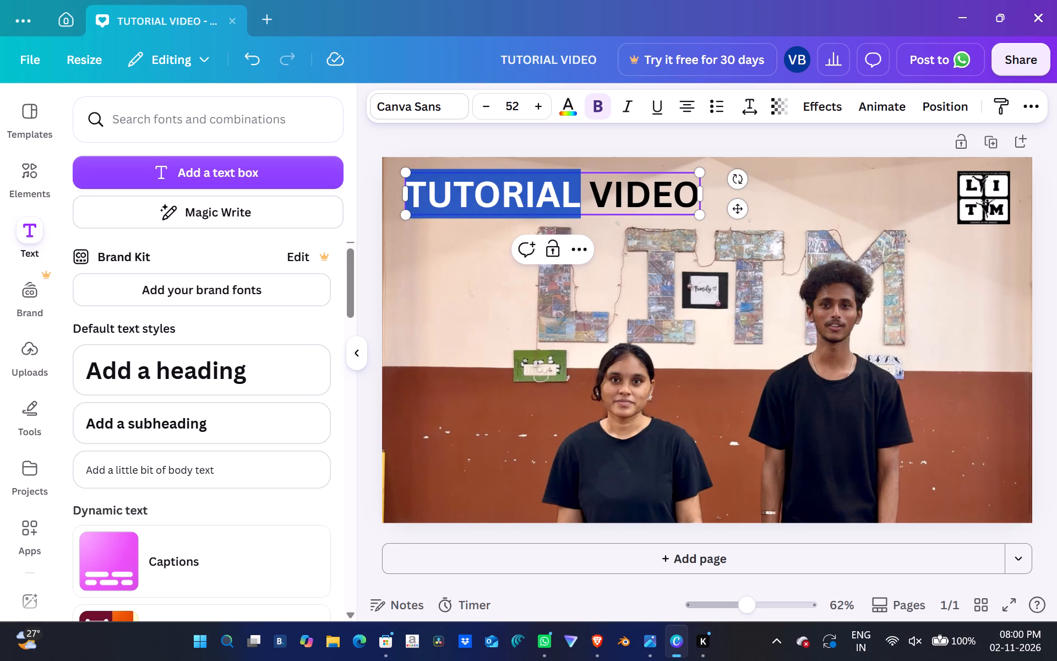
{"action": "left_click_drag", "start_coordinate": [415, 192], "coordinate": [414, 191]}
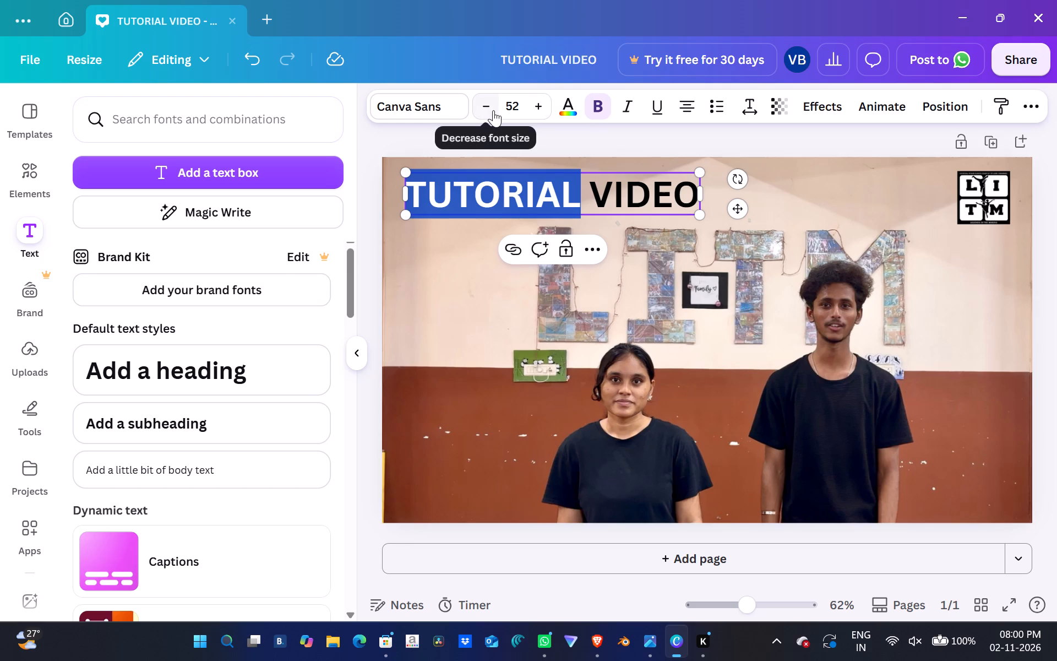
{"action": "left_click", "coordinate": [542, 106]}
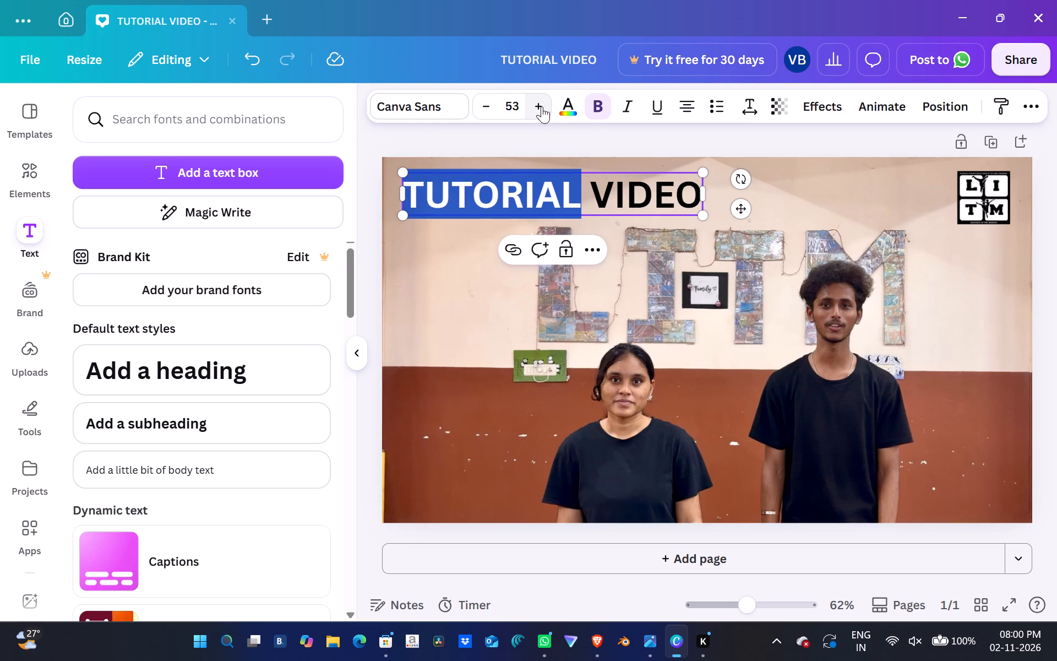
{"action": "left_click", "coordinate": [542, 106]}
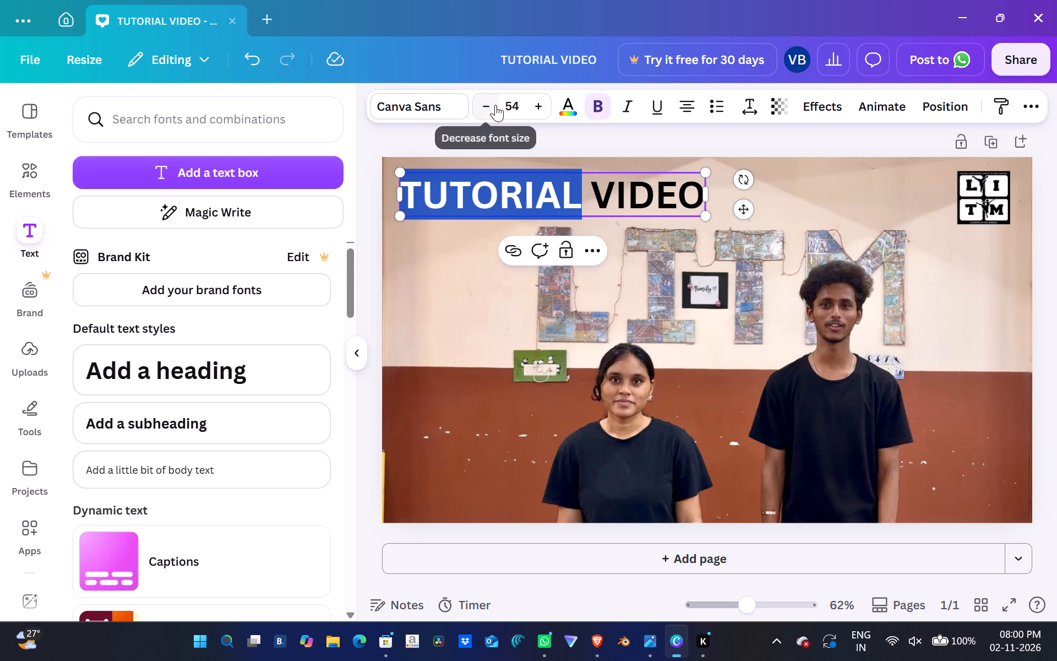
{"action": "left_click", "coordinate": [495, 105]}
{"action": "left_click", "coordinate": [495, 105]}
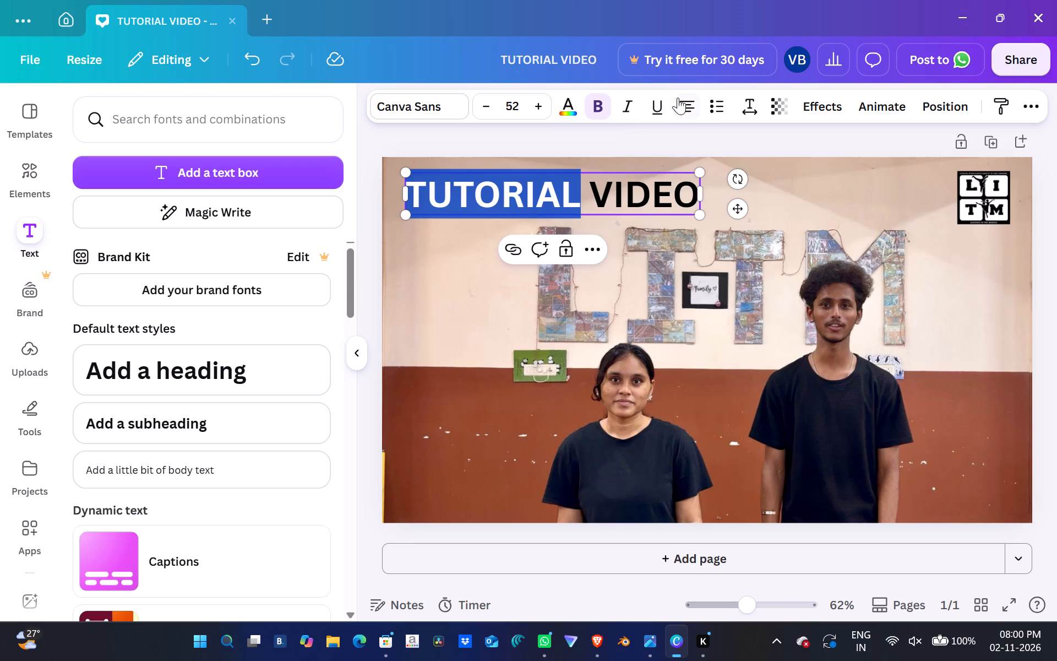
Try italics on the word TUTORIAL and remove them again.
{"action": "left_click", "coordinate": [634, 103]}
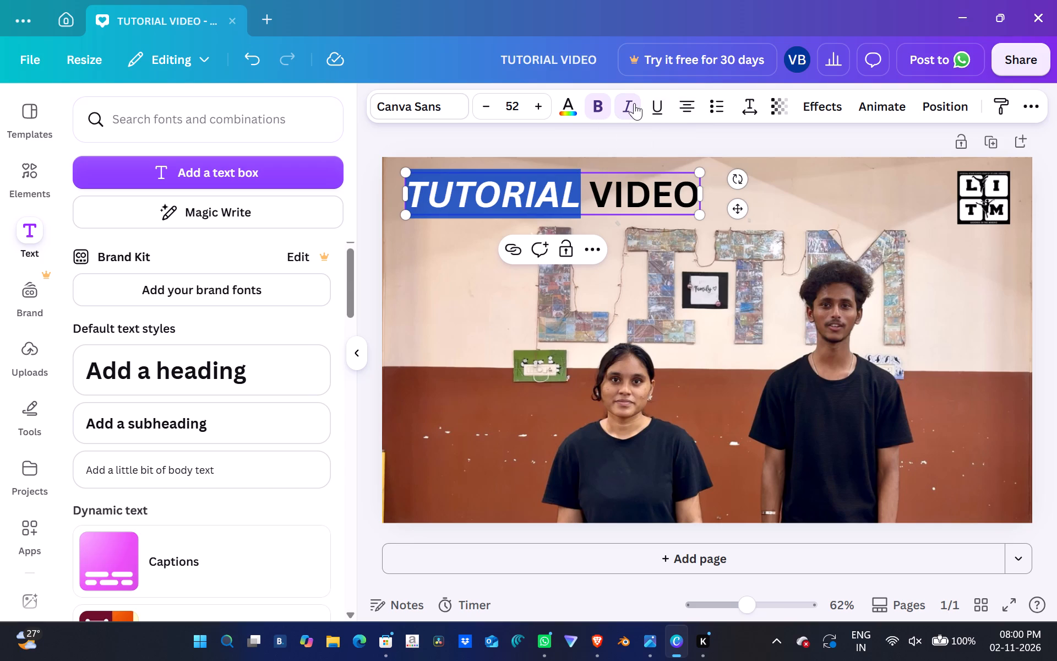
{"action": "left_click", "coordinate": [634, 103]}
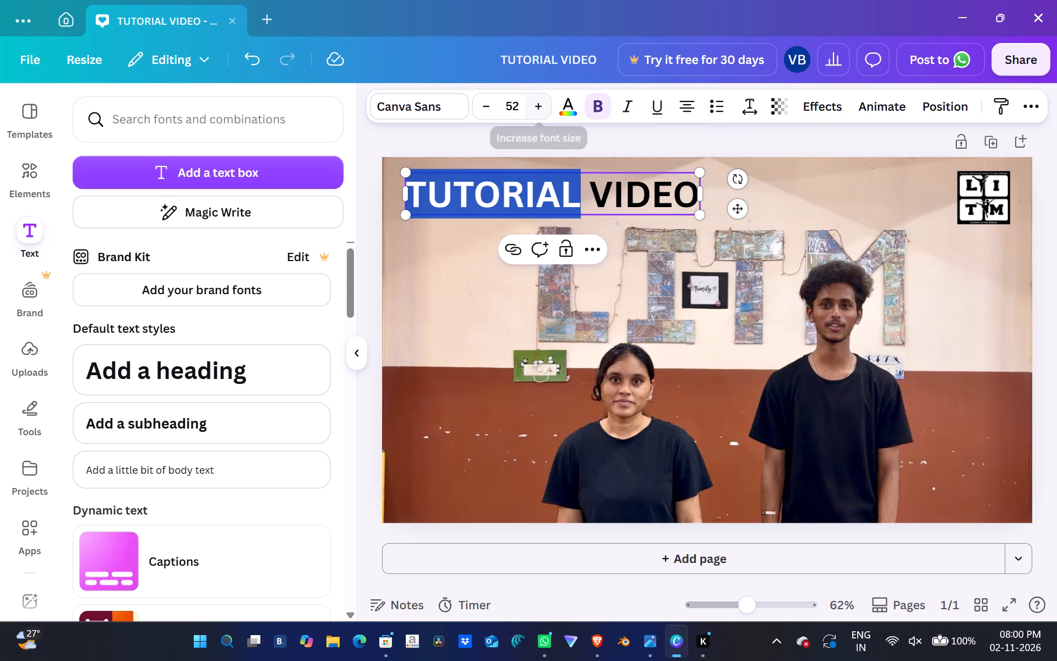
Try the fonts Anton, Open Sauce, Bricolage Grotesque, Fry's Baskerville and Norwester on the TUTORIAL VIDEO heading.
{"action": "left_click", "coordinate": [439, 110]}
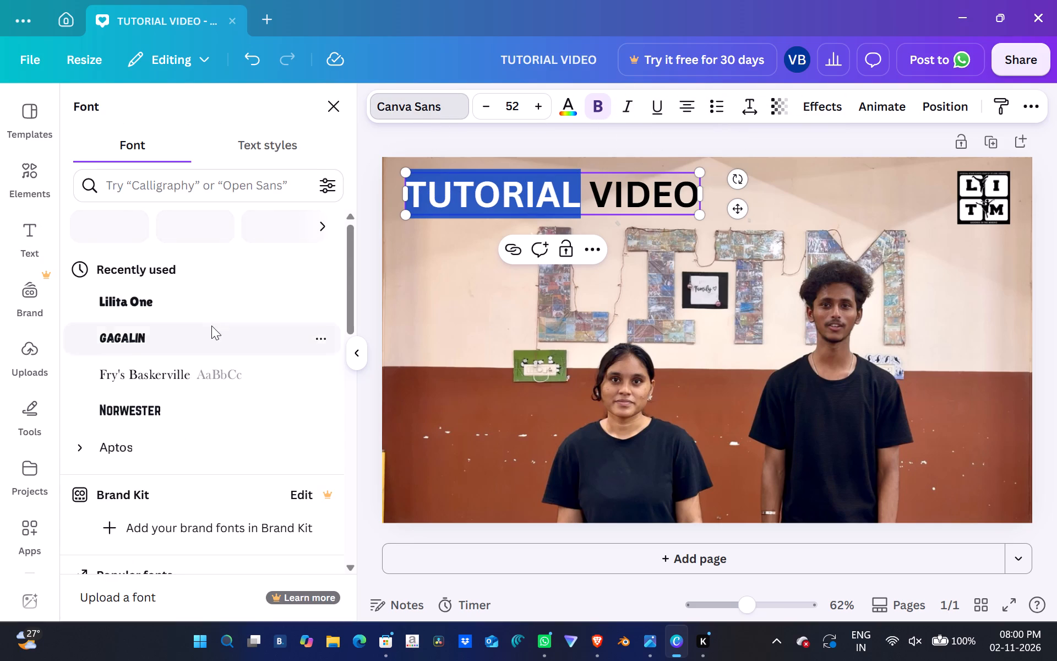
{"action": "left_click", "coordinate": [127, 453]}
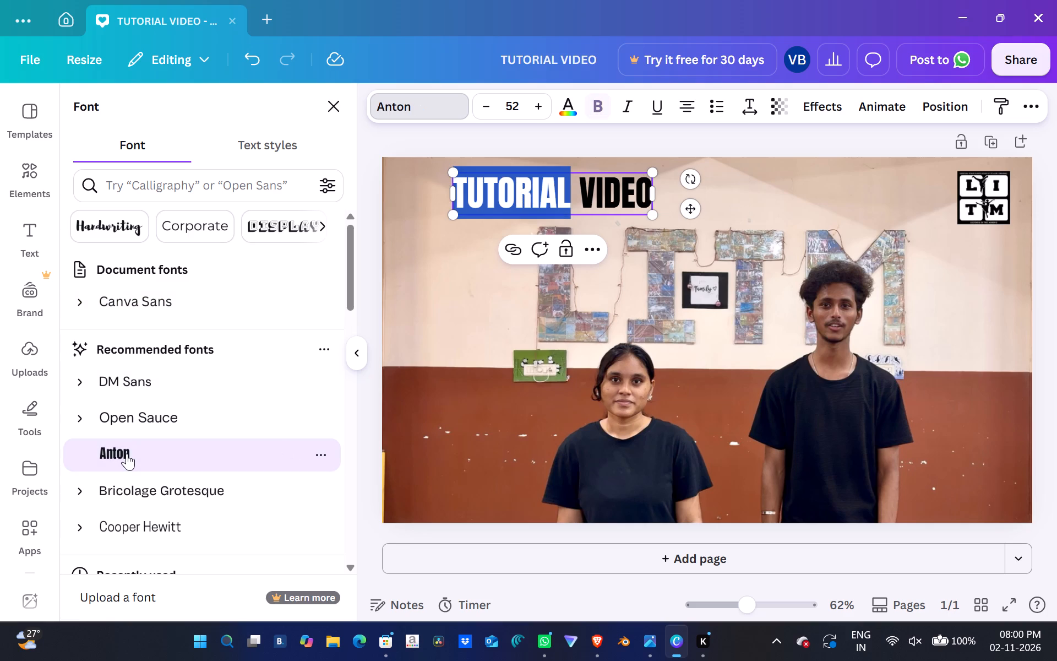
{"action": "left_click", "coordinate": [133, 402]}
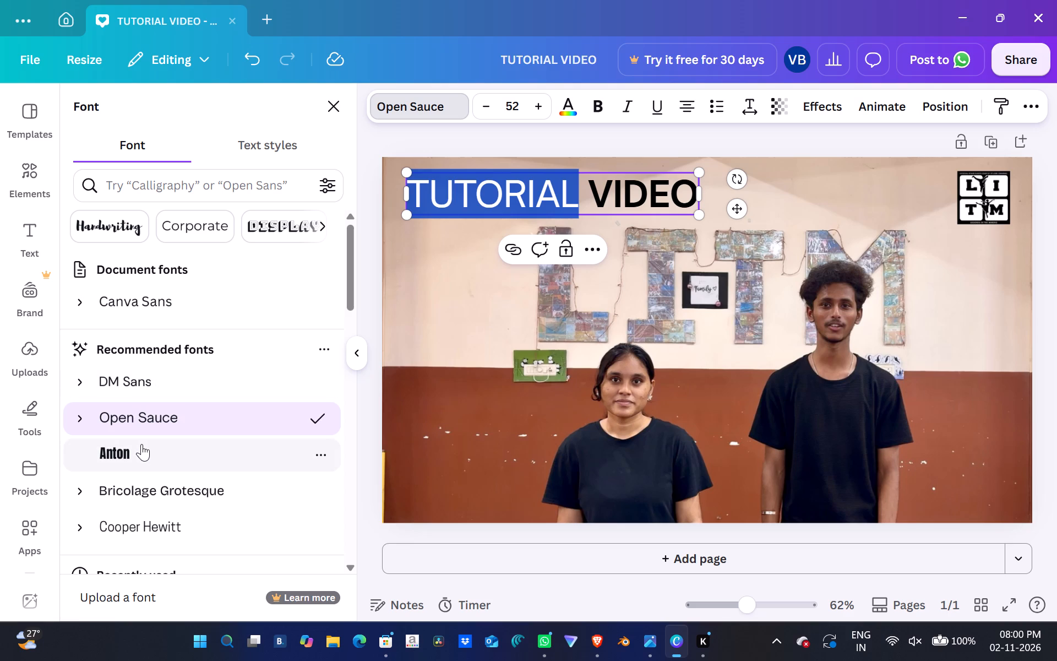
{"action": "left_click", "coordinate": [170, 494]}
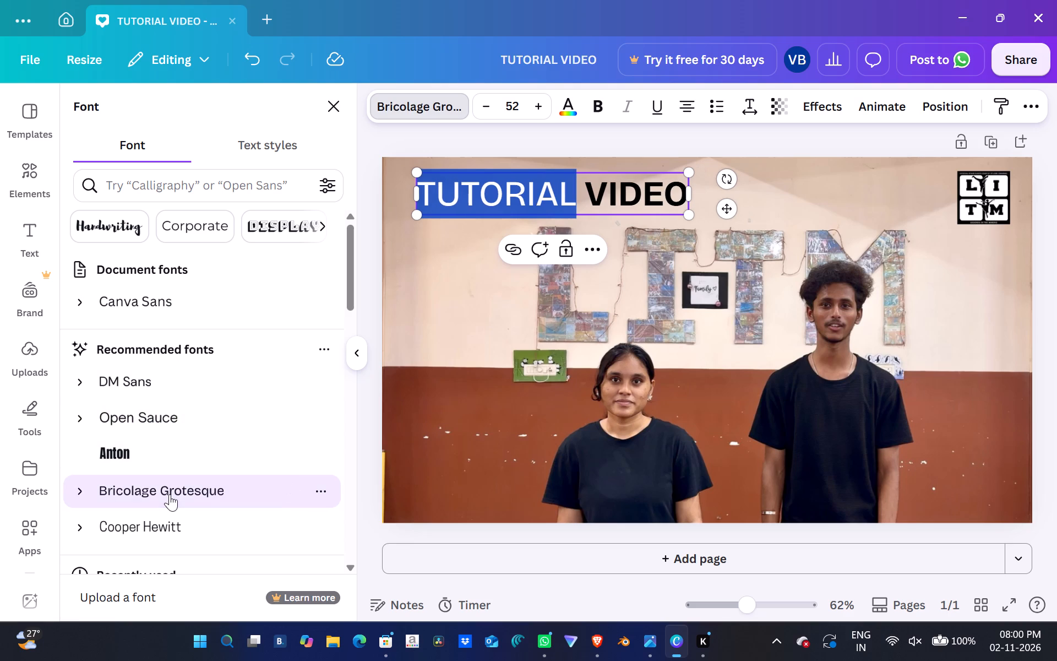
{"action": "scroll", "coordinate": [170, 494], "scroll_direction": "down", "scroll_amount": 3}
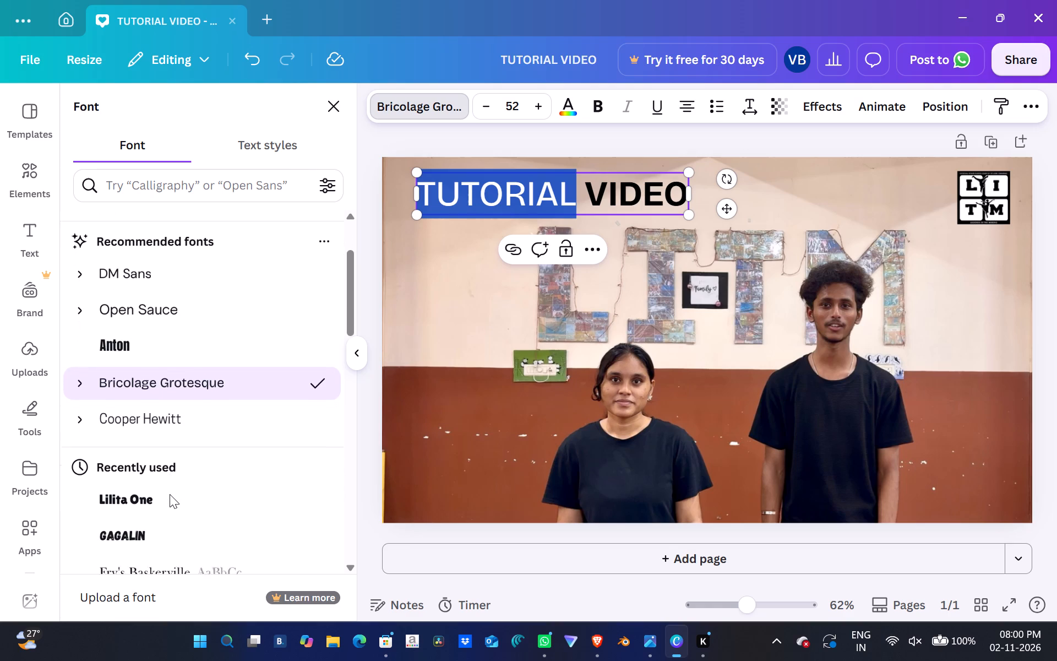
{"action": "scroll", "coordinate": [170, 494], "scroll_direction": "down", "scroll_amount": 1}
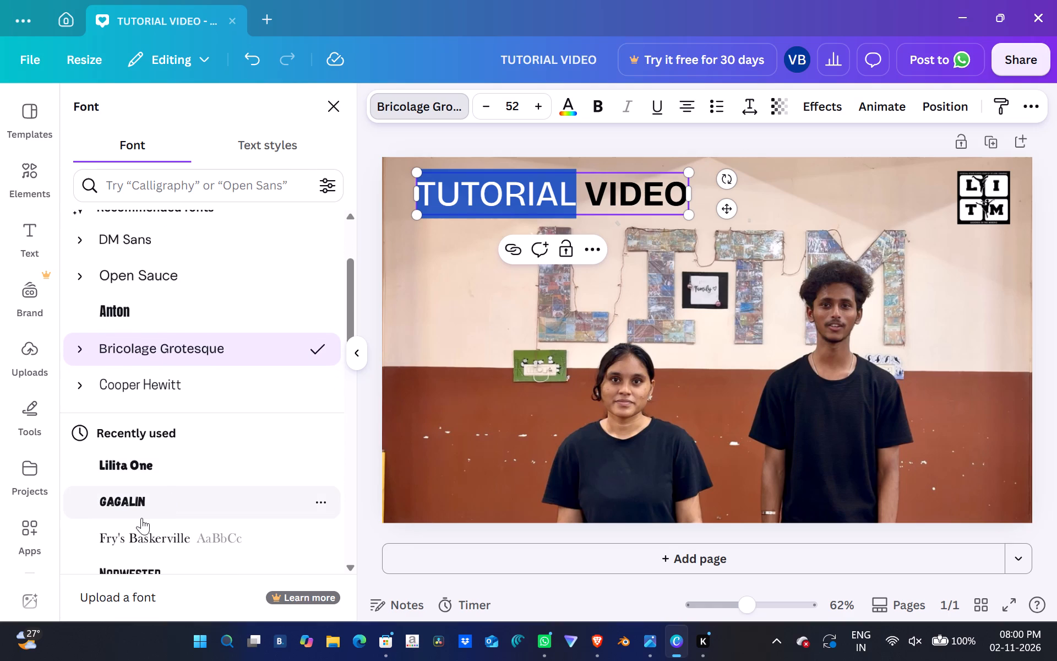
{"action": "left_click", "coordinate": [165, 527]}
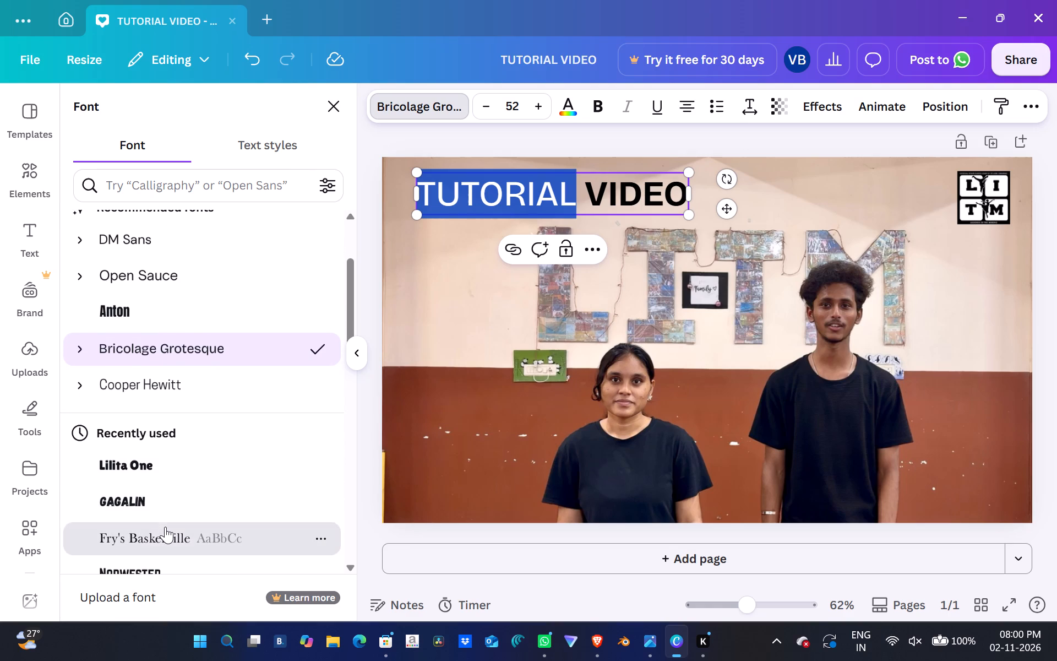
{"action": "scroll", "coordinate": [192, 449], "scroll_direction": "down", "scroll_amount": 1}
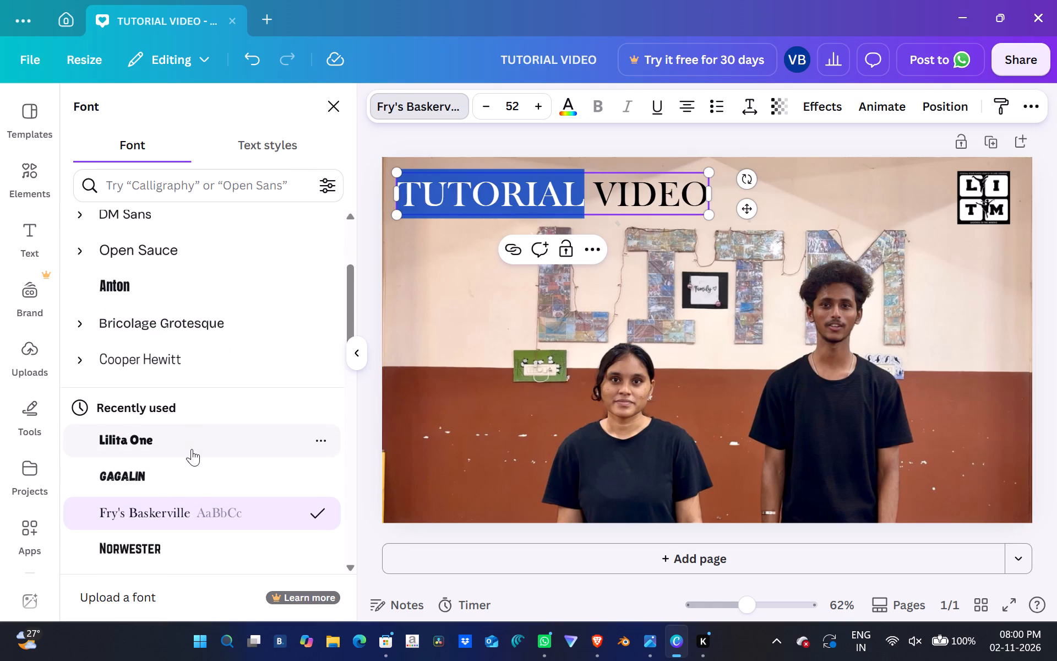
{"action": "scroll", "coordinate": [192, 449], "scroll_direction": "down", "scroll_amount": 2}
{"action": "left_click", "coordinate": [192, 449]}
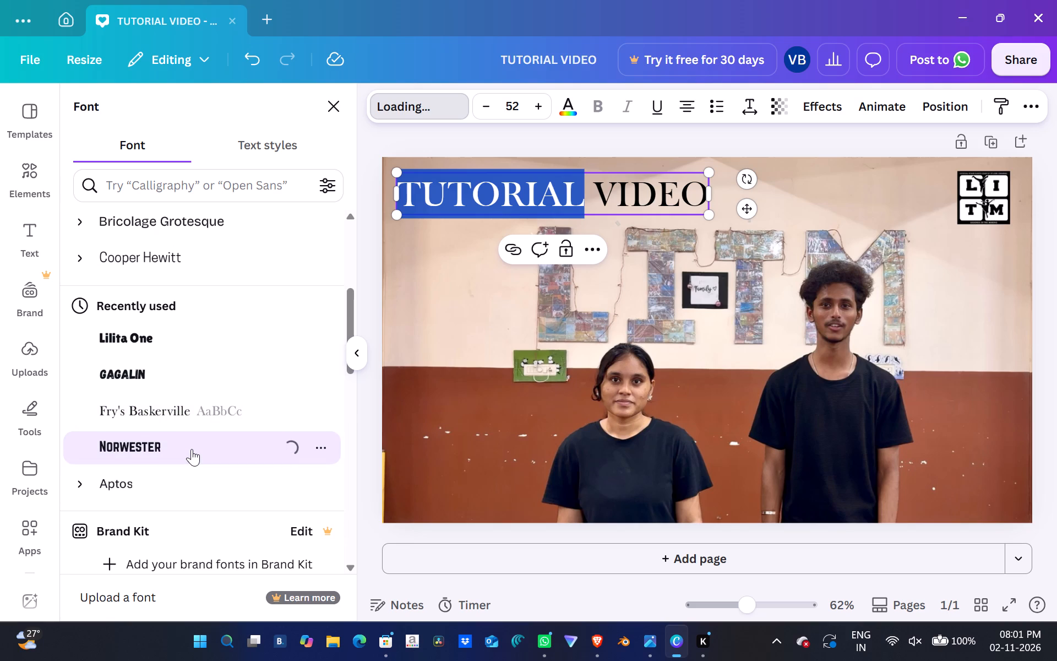
Narrow the font list to the Display category.
{"action": "scroll", "coordinate": [192, 449], "scroll_direction": "up", "scroll_amount": 1}
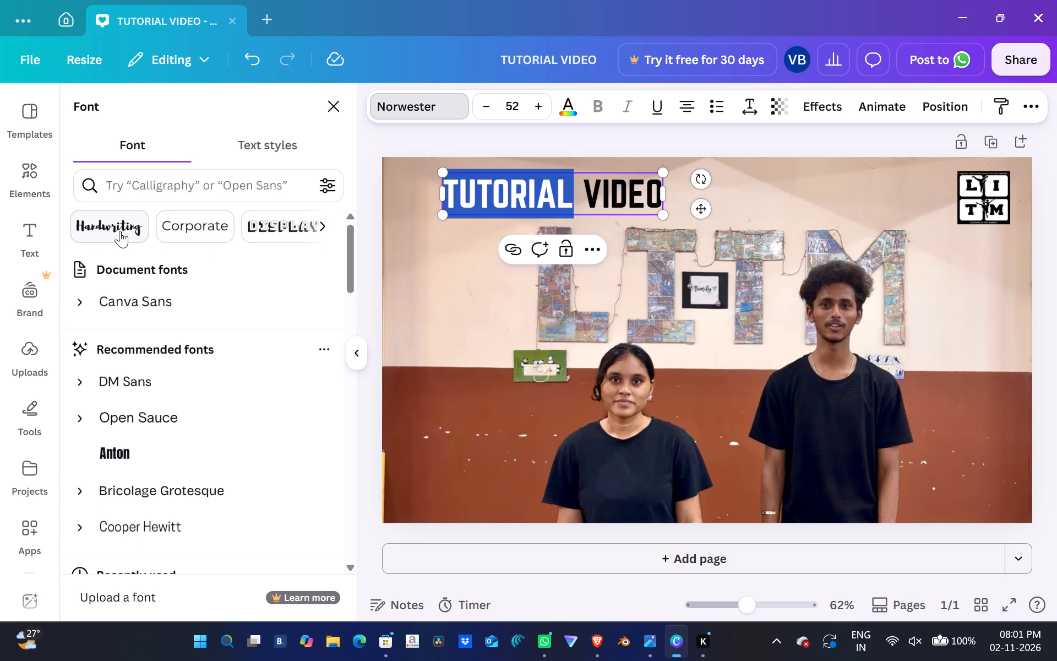
{"action": "left_click", "coordinate": [265, 219]}
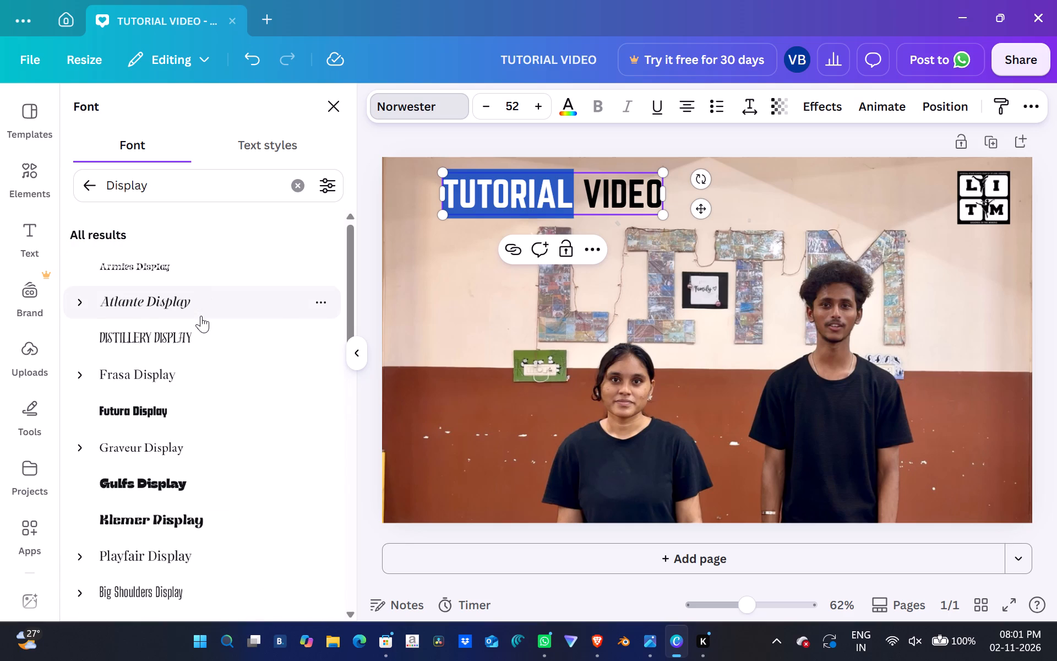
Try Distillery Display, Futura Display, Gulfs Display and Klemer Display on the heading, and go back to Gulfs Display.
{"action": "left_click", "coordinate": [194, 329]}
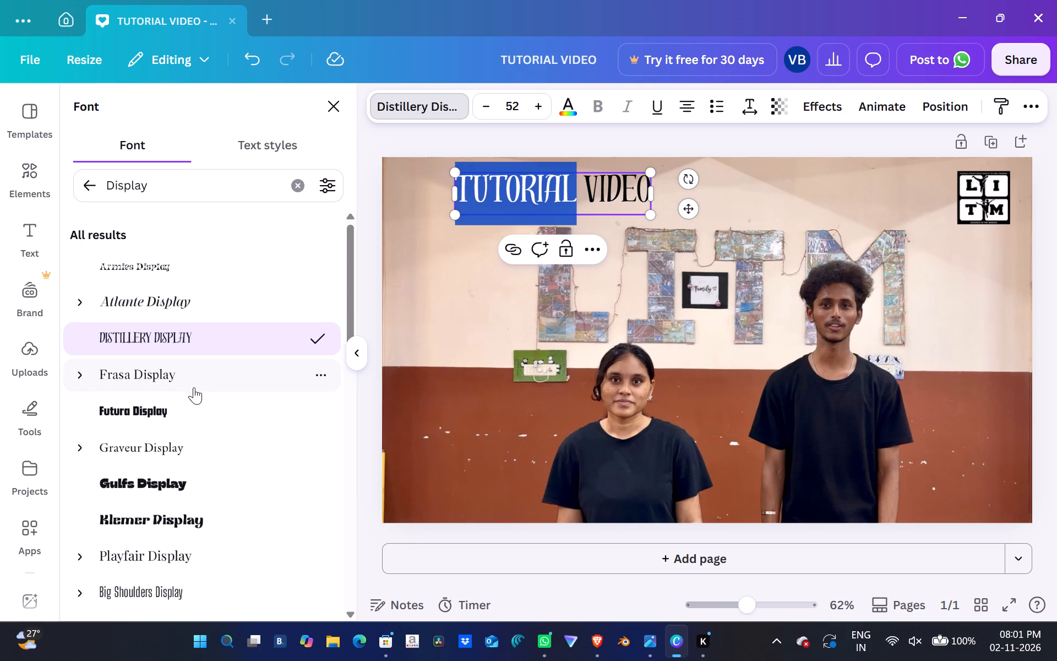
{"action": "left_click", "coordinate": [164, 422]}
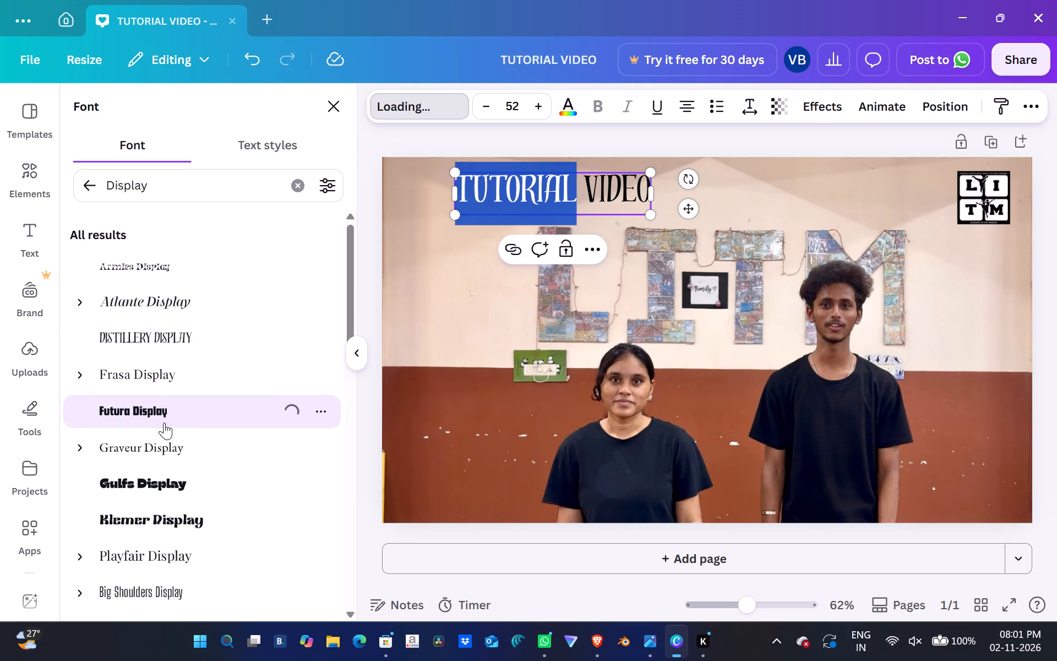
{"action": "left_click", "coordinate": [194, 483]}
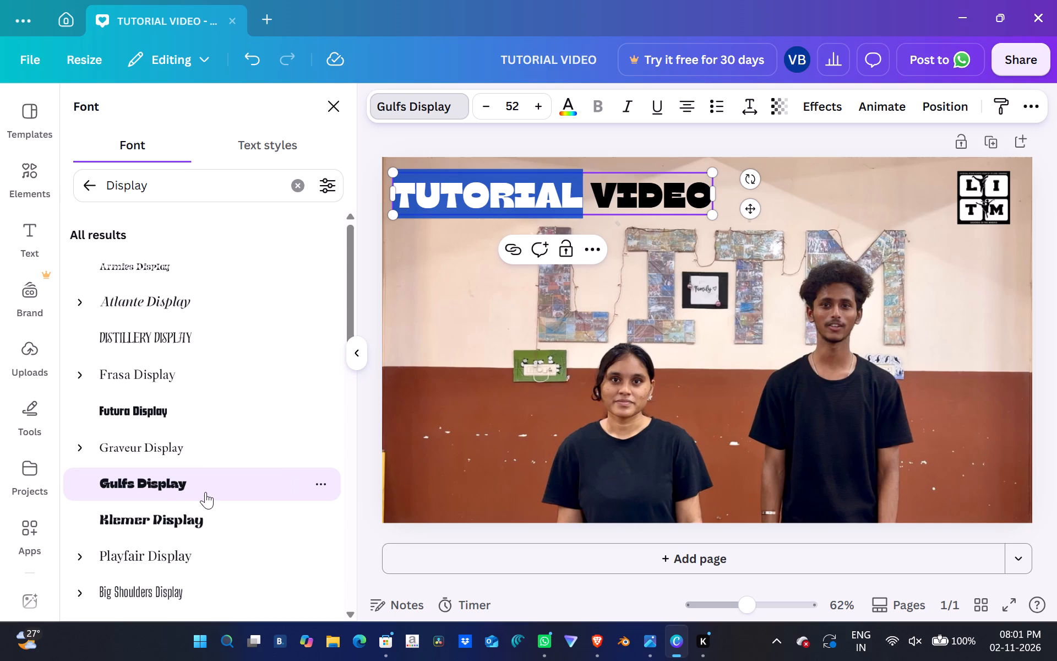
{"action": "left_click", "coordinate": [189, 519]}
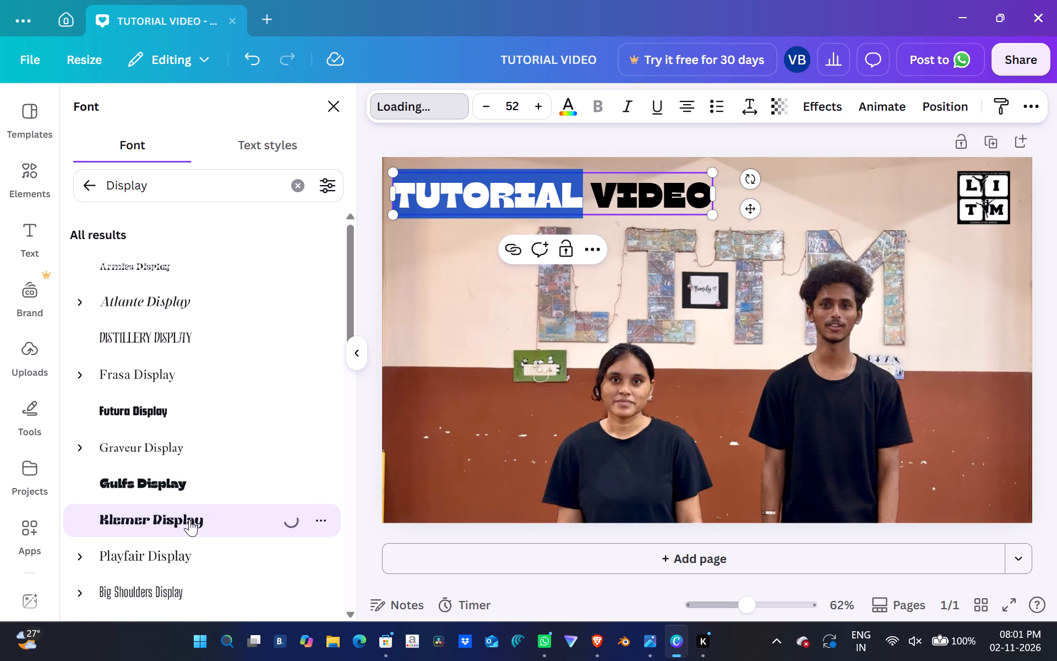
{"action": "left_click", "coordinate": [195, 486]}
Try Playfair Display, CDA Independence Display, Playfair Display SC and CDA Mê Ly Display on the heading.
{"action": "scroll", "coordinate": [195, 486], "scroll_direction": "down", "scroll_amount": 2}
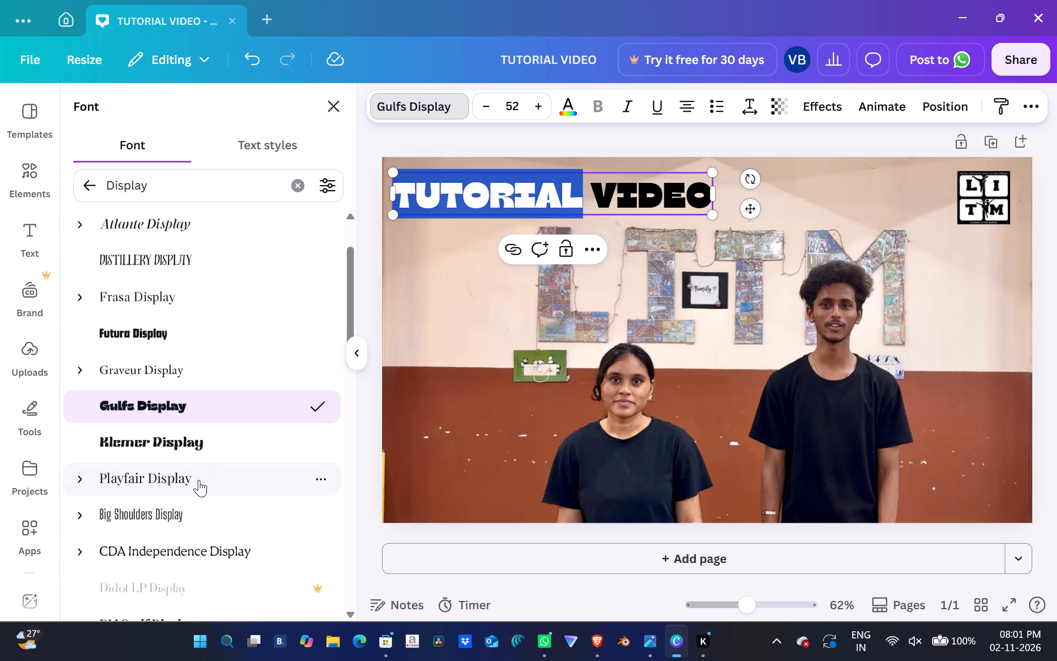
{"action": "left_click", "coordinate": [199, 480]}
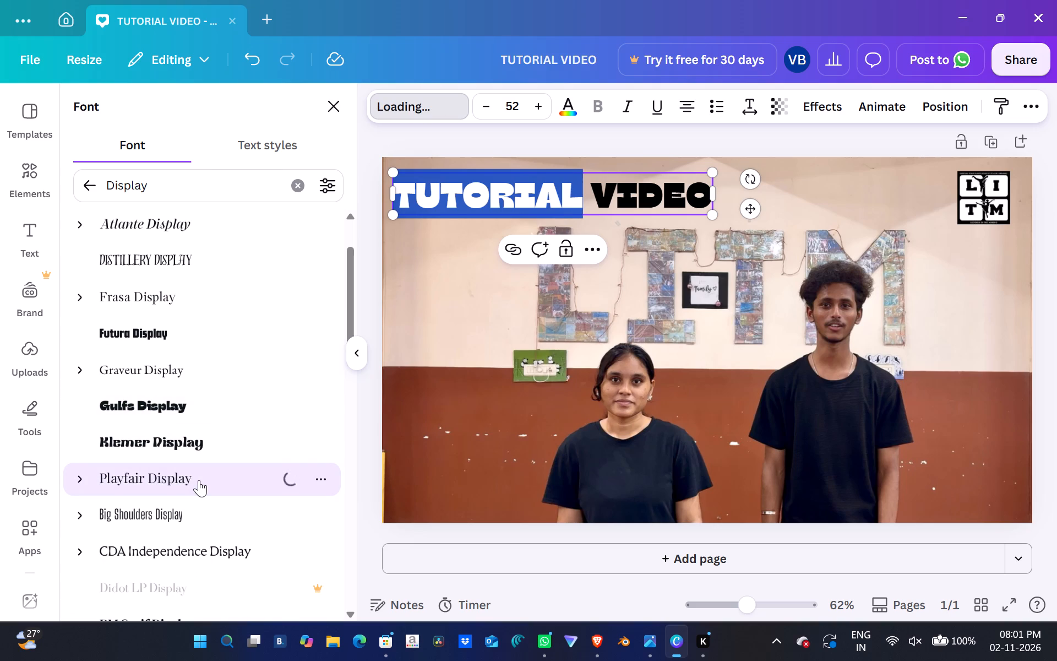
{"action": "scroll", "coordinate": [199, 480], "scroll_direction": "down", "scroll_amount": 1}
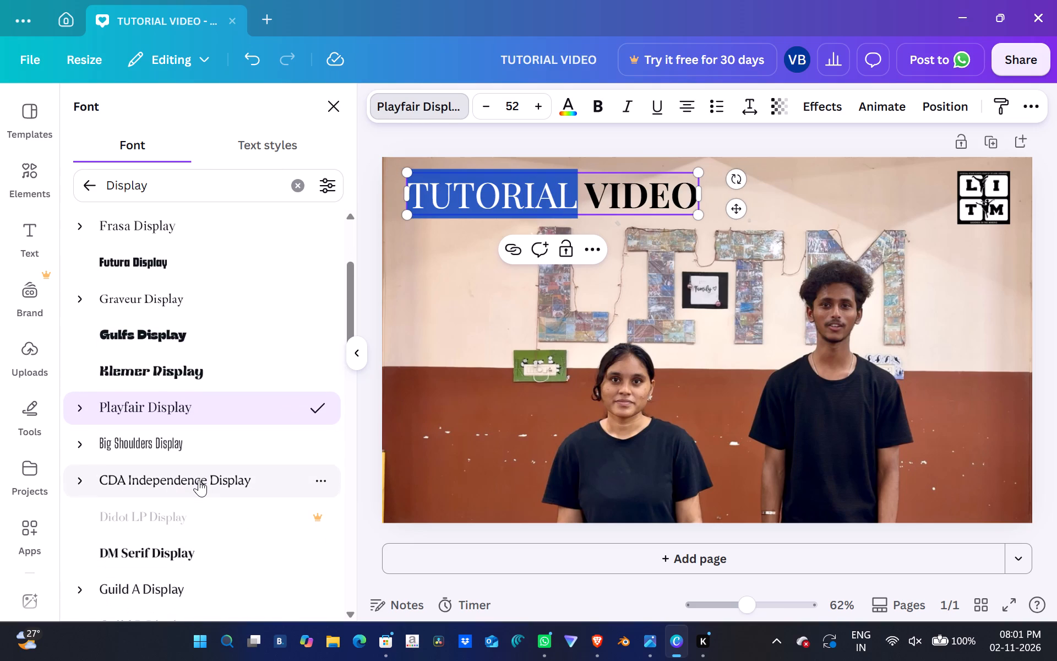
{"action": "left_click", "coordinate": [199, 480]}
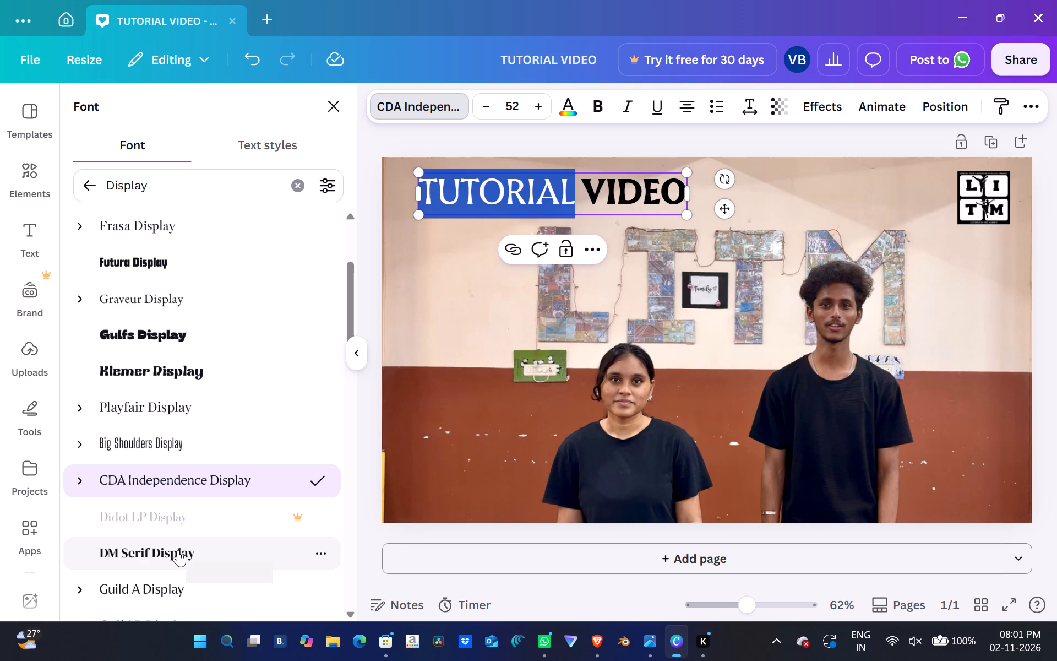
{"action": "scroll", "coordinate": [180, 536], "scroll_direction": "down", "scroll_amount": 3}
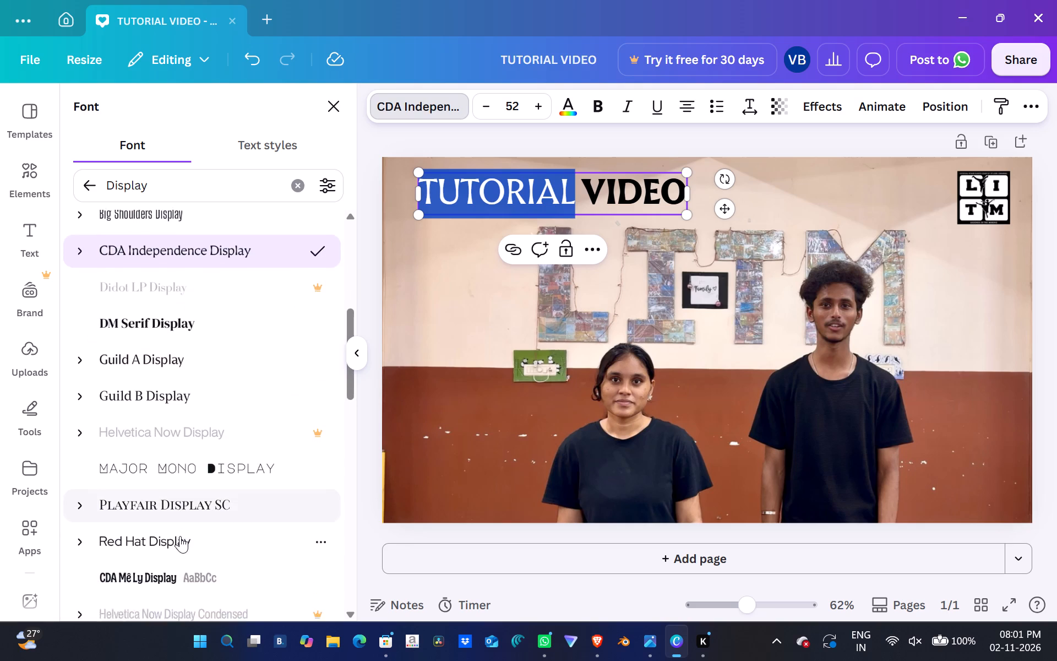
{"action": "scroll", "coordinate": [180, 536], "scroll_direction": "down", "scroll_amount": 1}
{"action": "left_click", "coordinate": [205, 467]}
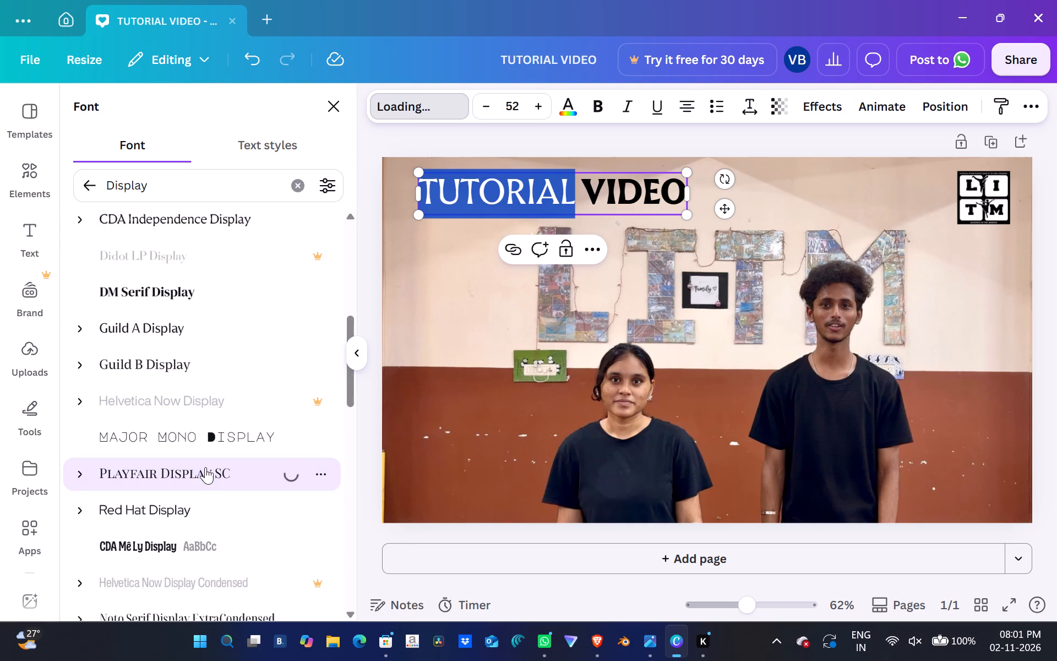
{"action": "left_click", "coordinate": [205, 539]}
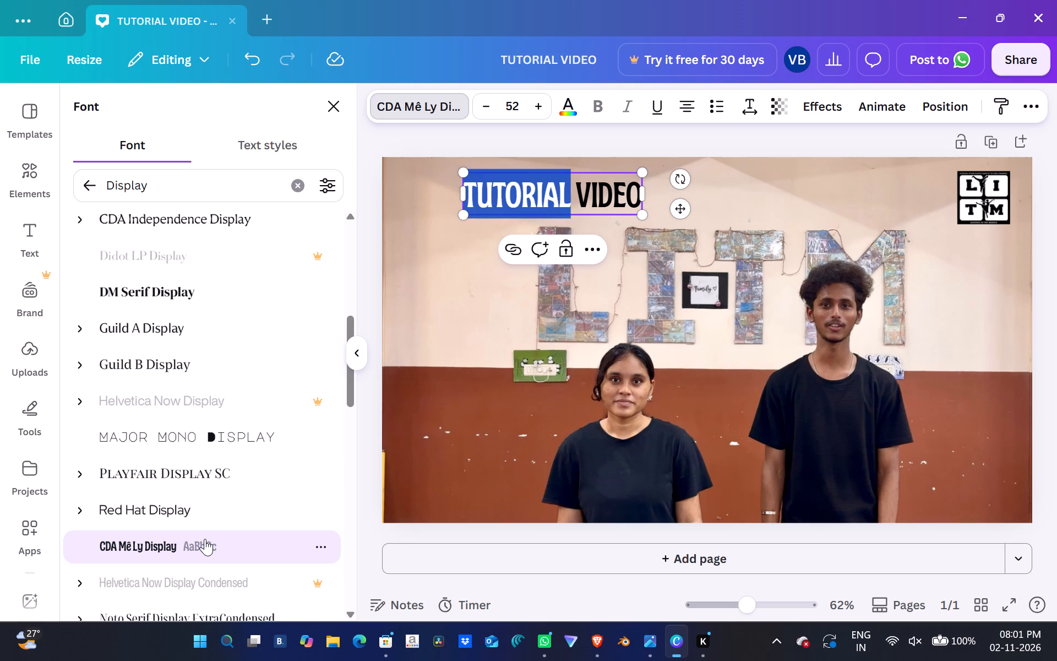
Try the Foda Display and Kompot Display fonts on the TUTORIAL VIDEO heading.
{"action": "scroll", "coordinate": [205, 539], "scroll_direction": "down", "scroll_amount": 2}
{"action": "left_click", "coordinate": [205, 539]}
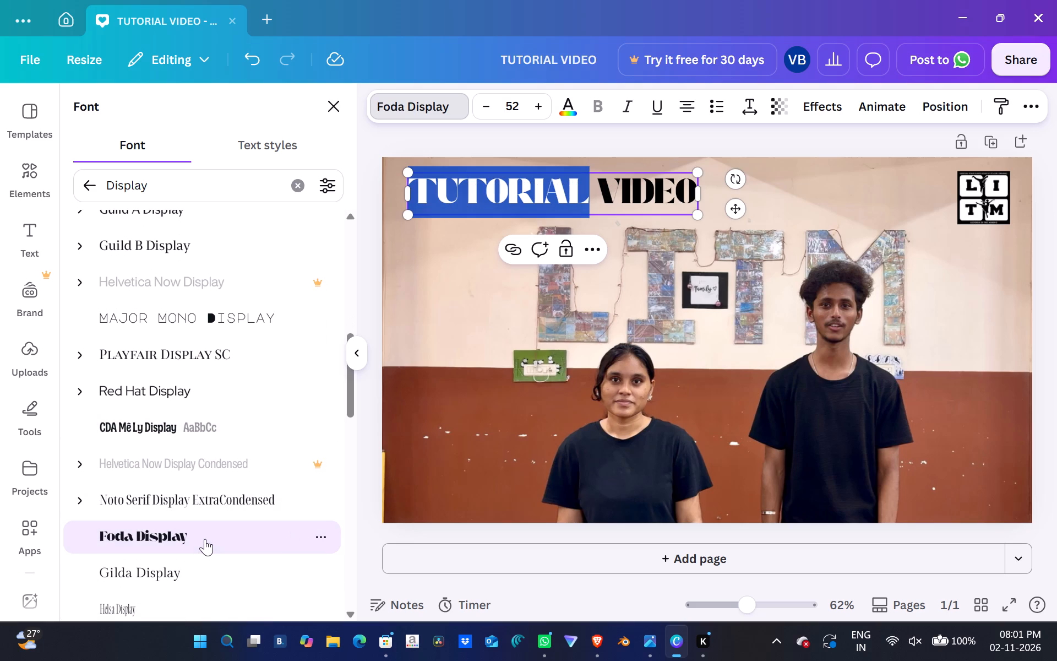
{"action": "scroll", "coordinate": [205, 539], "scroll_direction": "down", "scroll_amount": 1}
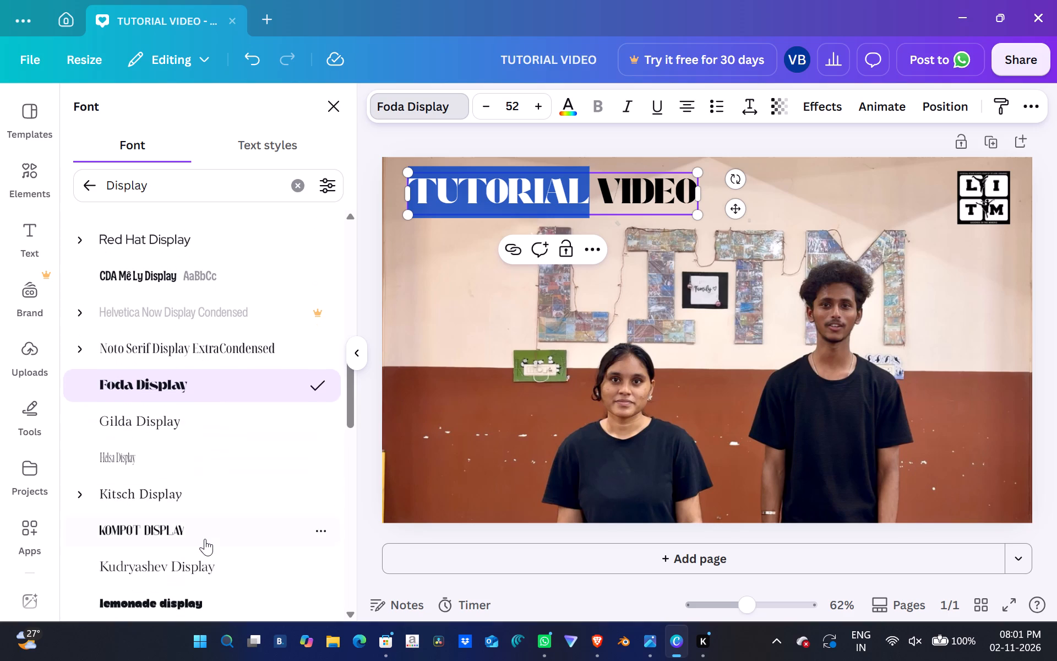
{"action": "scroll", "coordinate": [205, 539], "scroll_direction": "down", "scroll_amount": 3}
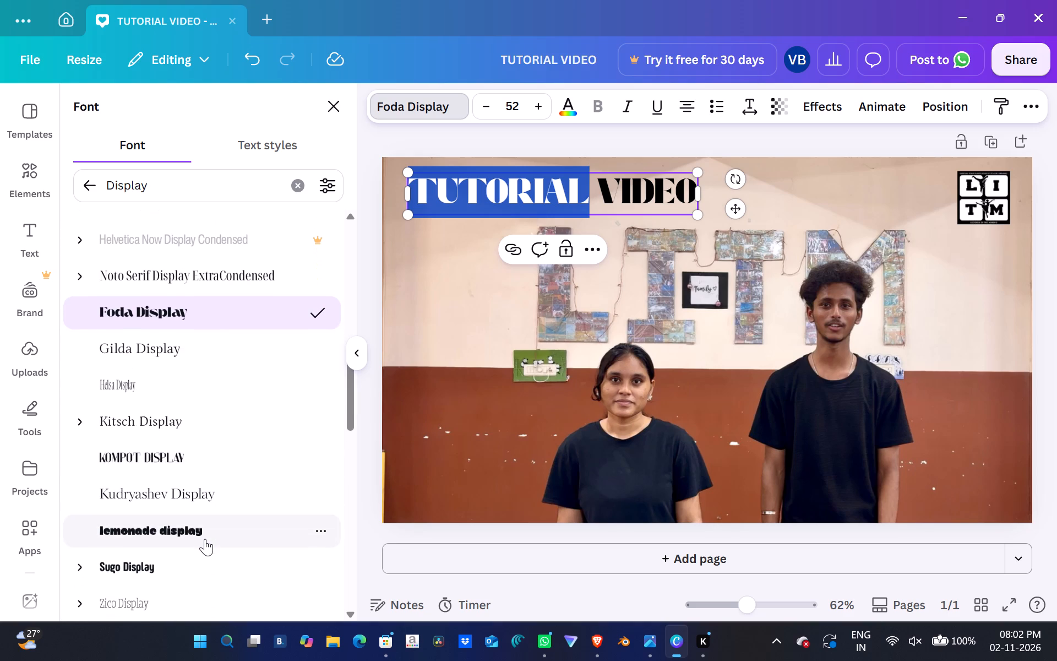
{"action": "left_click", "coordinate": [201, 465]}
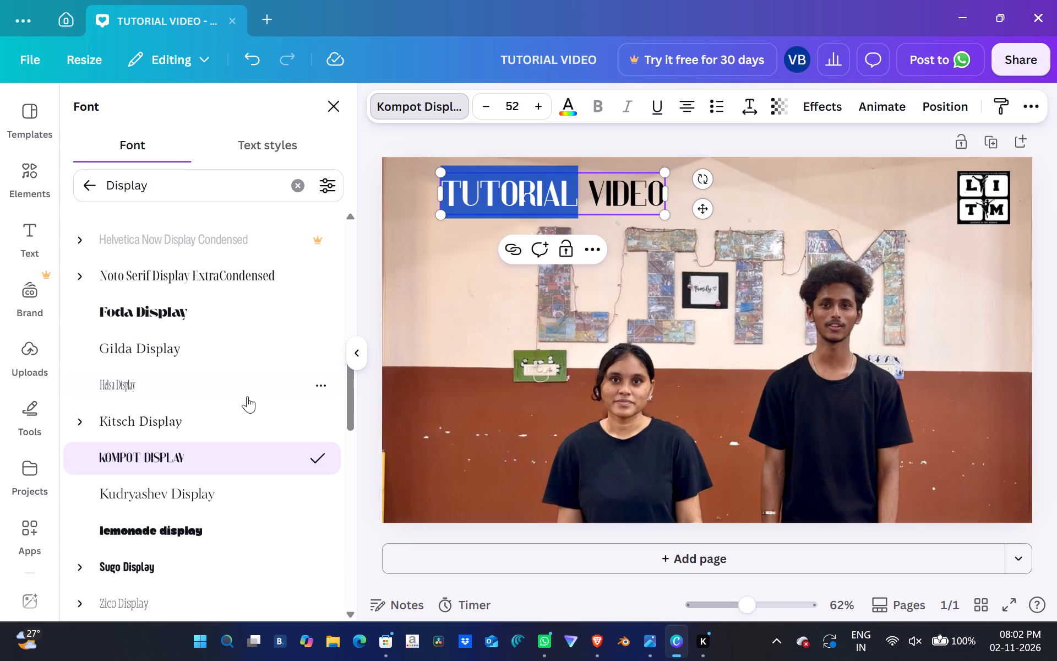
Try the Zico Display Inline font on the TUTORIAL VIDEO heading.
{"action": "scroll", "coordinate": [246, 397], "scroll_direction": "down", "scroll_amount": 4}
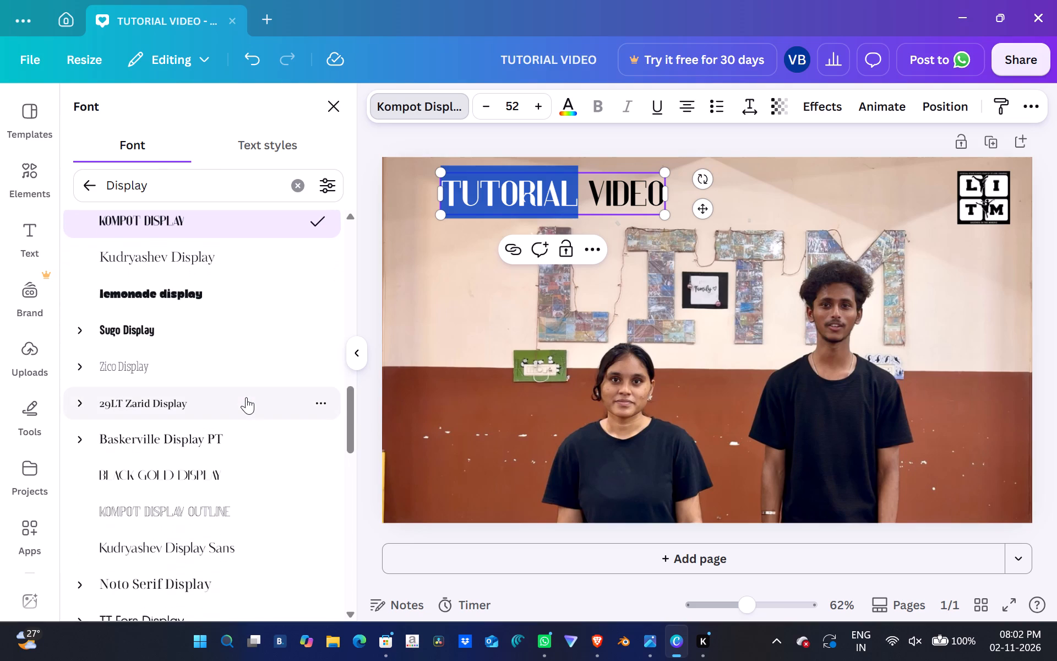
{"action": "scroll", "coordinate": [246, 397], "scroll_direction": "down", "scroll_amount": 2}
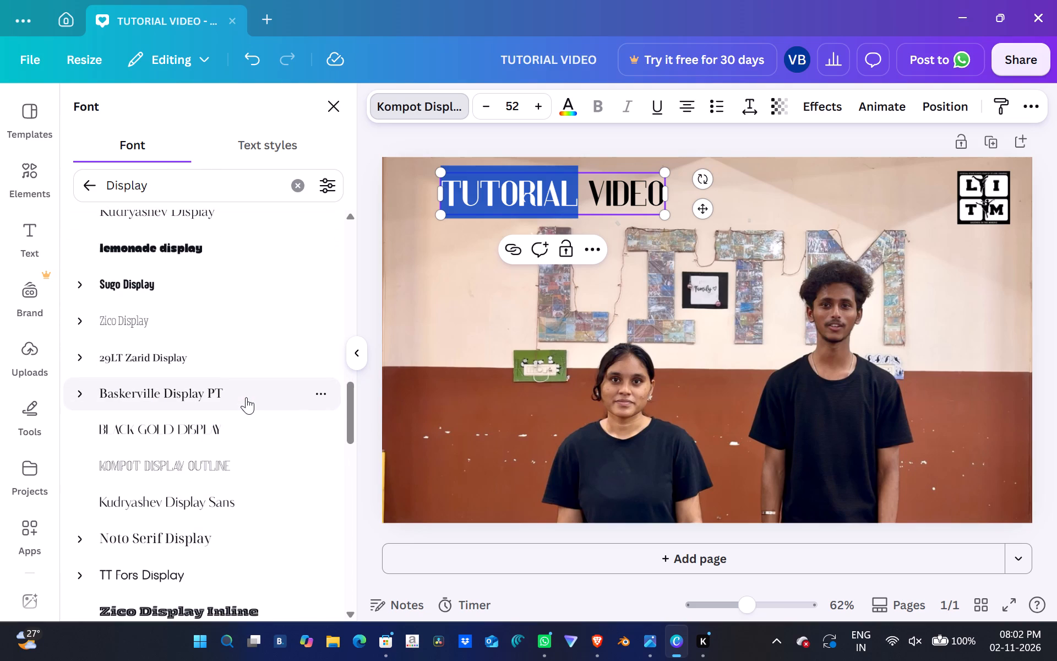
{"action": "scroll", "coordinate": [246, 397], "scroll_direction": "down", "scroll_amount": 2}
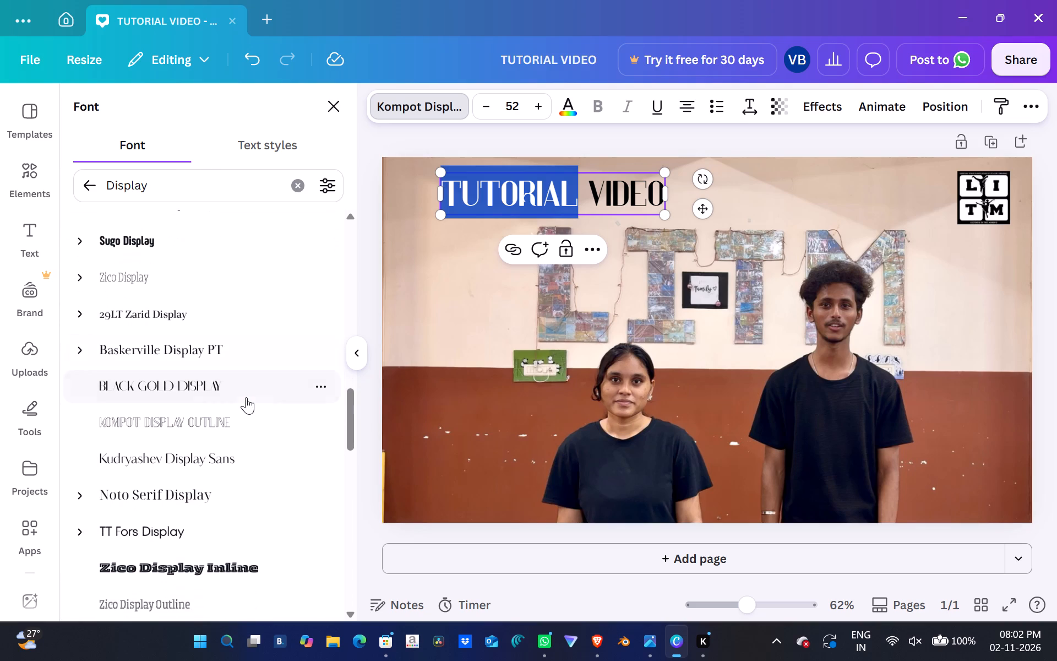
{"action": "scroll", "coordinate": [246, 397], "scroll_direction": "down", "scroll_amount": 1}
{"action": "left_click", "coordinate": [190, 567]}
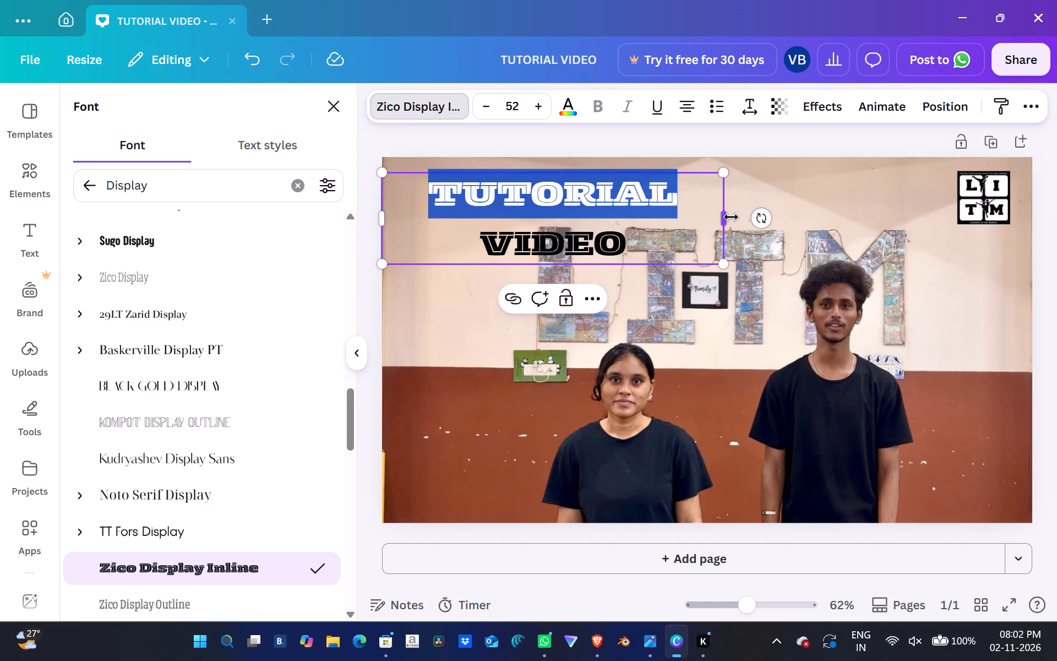
Widen the heading's text box so TUTORIAL VIDEO fits on a single line.
{"action": "left_click_drag", "start_coordinate": [731, 217], "coordinate": [813, 191]}
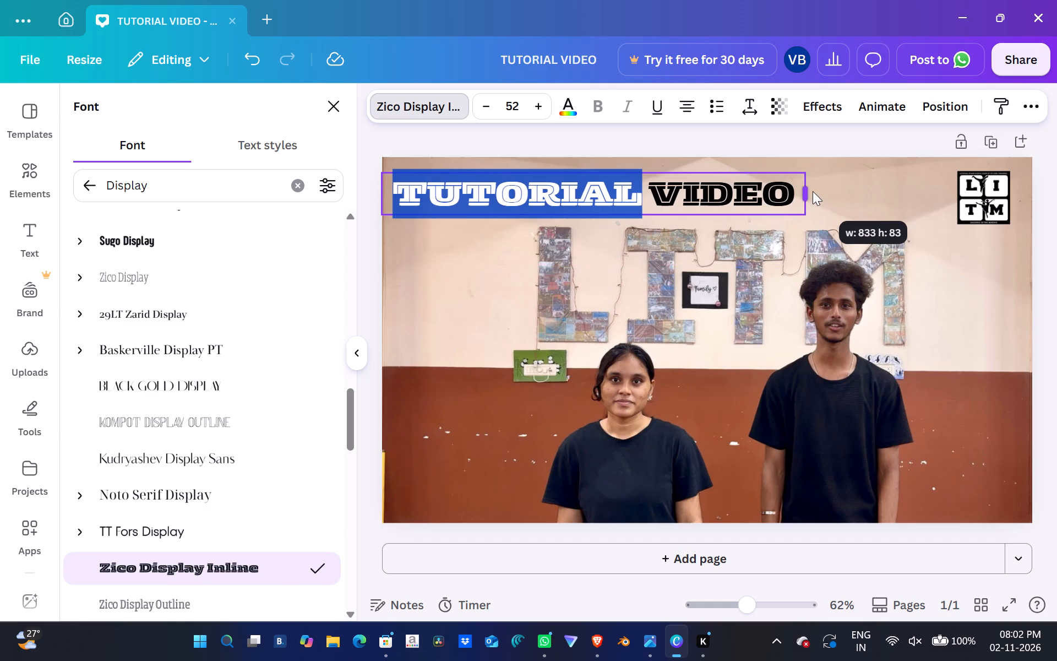
{"action": "left_click_drag", "start_coordinate": [813, 191], "coordinate": [801, 191]}
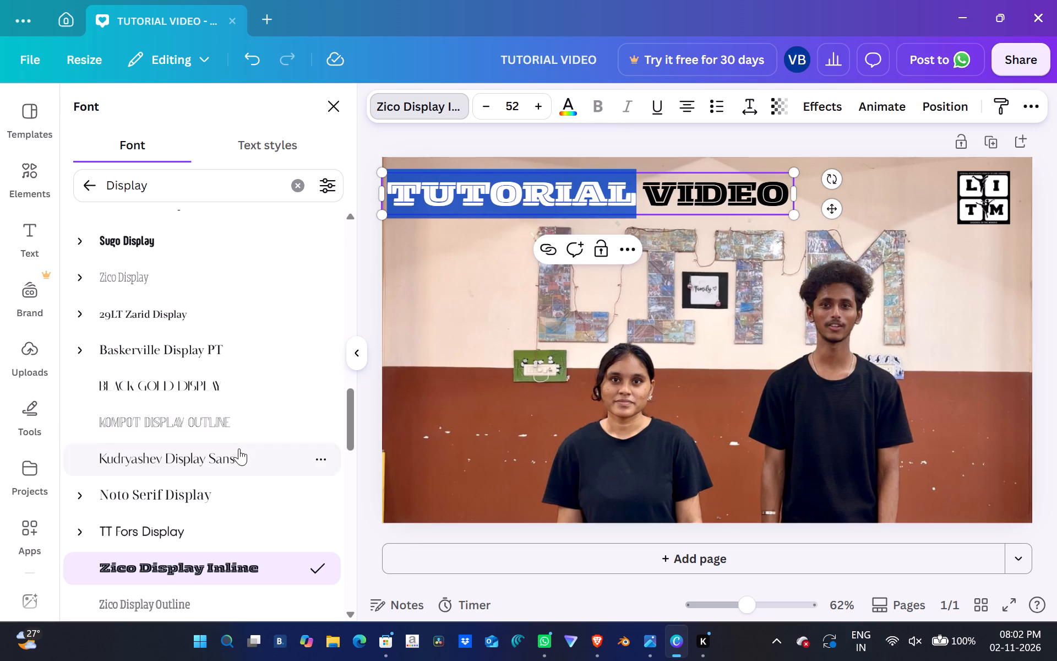
Apply the Brasika font from the Display results to the TUTORIAL VIDEO heading.
{"action": "scroll", "coordinate": [239, 448], "scroll_direction": "down", "scroll_amount": 5}
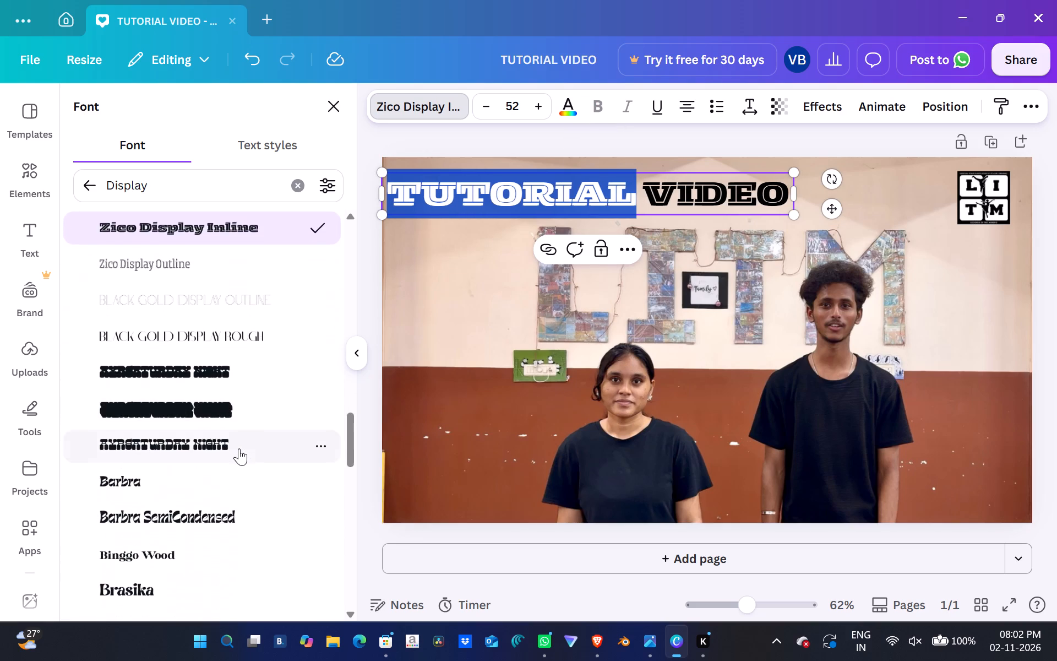
{"action": "scroll", "coordinate": [239, 448], "scroll_direction": "down", "scroll_amount": 2}
{"action": "left_click", "coordinate": [239, 448]}
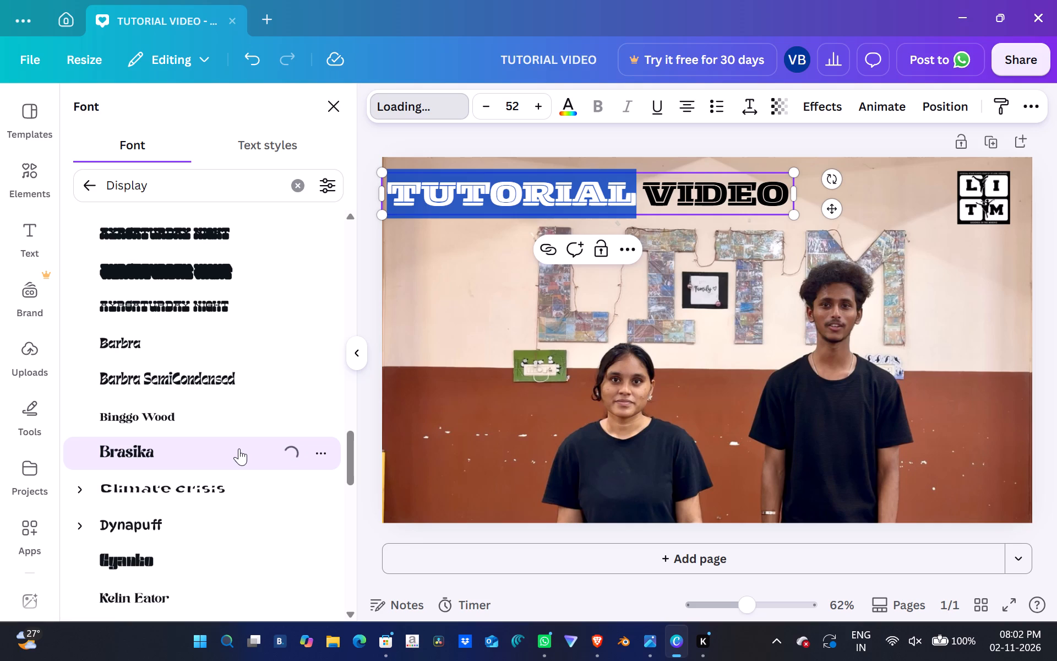
{"action": "scroll", "coordinate": [239, 448], "scroll_direction": "down", "scroll_amount": 3}
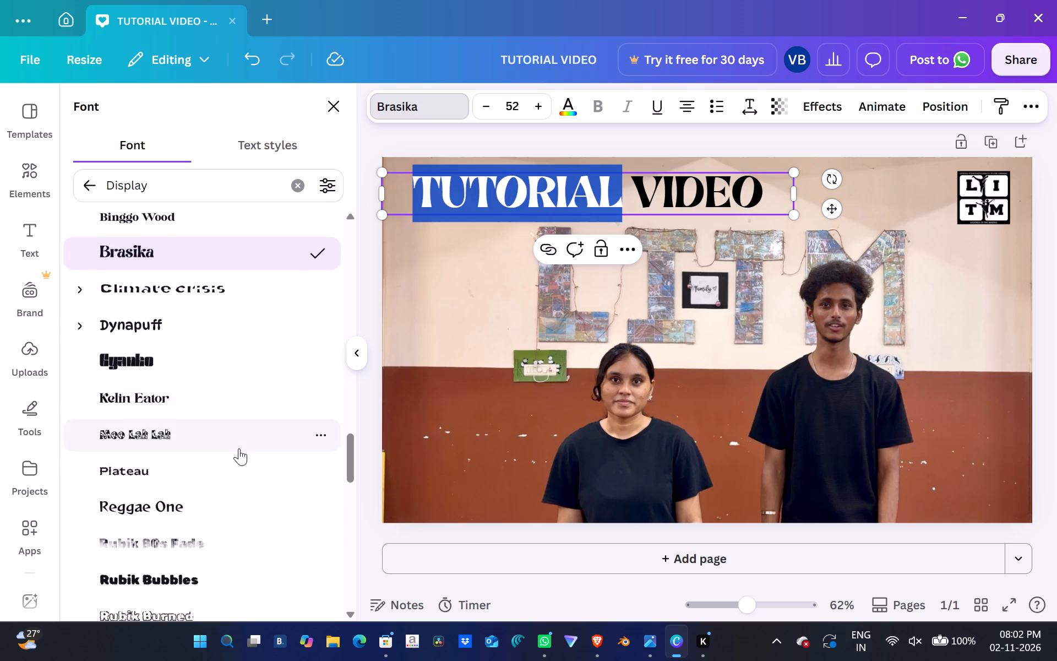
{"action": "scroll", "coordinate": [239, 448], "scroll_direction": "down", "scroll_amount": 1}
{"action": "left_click", "coordinate": [940, 300]}
Narrow the heading's text box to fit TUTORIAL VIDEO on one line and scale it to about 640 wide, font size 47.8.
{"action": "left_click", "coordinate": [640, 193]}
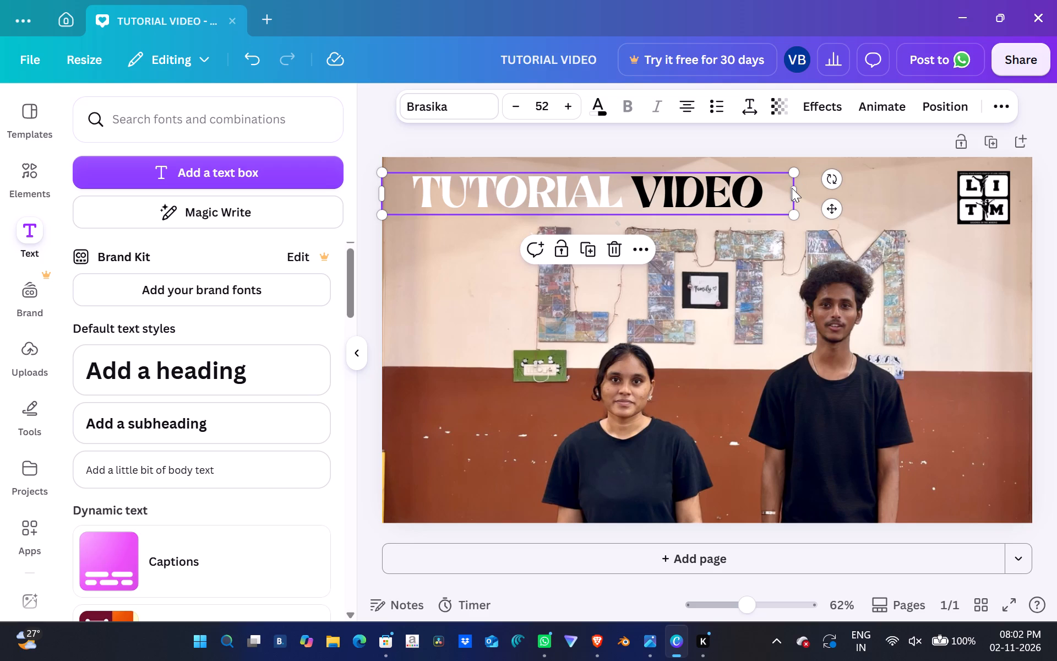
{"action": "left_click_drag", "start_coordinate": [798, 188], "coordinate": [730, 195]}
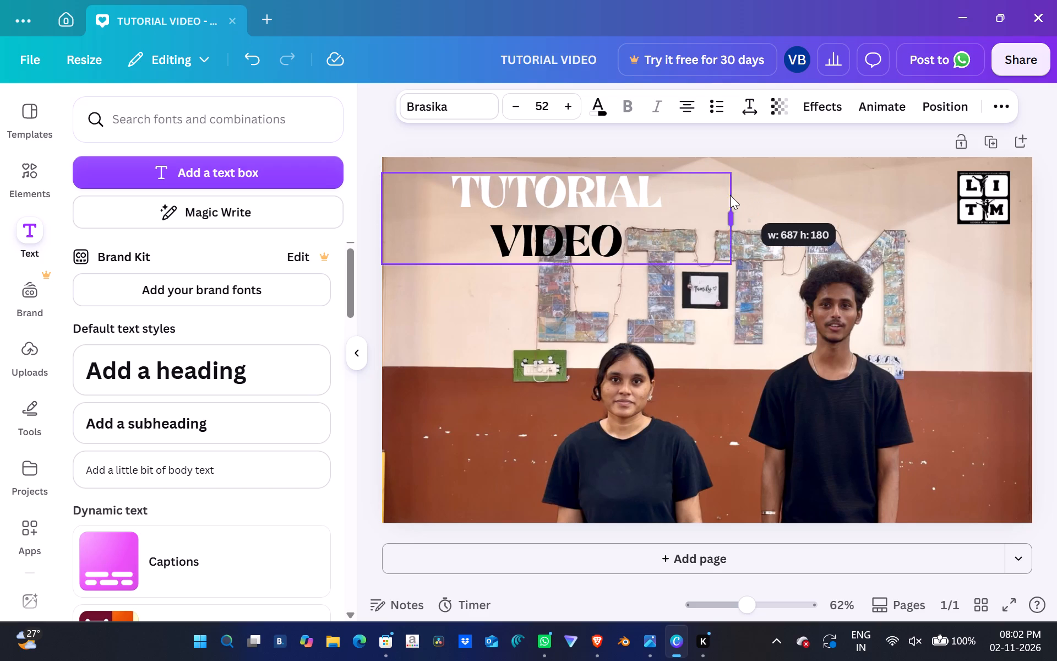
{"action": "left_click_drag", "start_coordinate": [730, 195], "coordinate": [740, 189]}
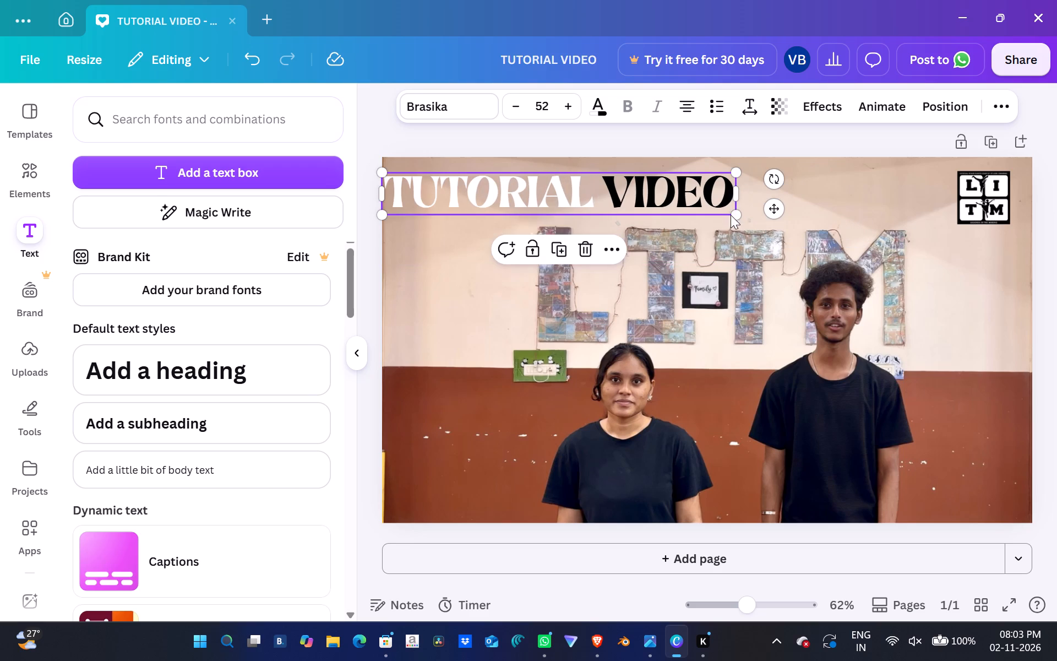
{"action": "left_click_drag", "start_coordinate": [736, 215], "coordinate": [709, 213]}
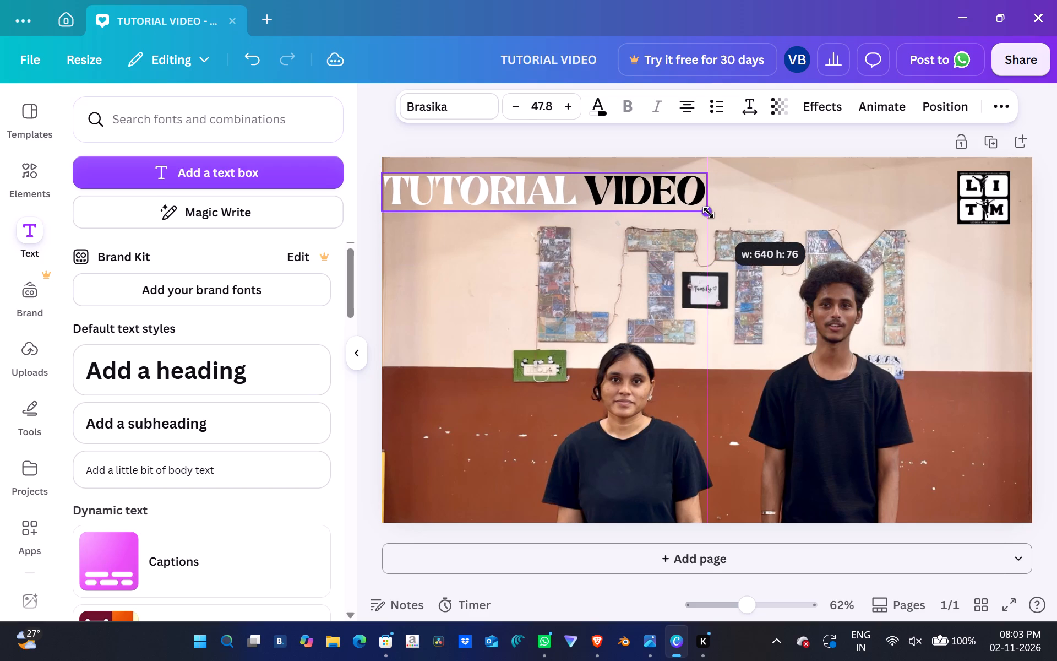
{"action": "left_click_drag", "start_coordinate": [709, 213], "coordinate": [705, 213]}
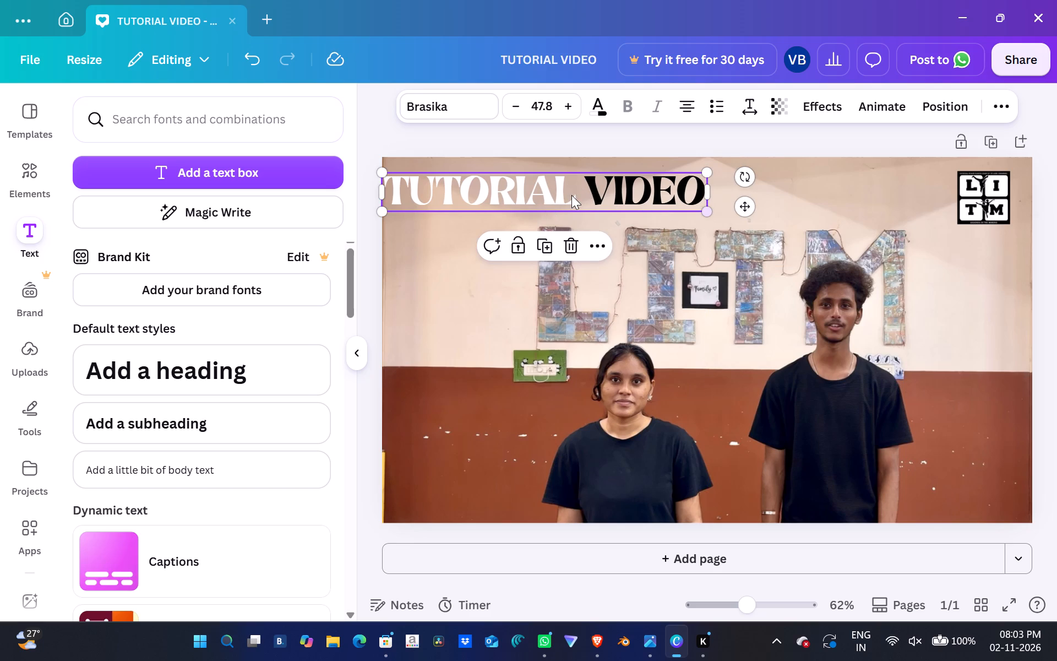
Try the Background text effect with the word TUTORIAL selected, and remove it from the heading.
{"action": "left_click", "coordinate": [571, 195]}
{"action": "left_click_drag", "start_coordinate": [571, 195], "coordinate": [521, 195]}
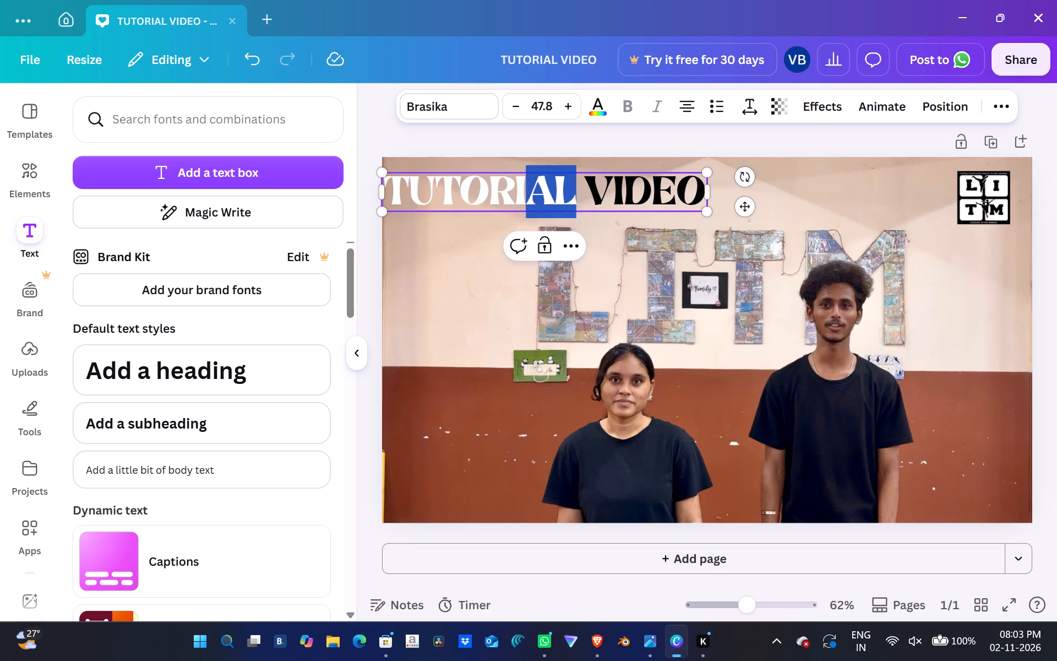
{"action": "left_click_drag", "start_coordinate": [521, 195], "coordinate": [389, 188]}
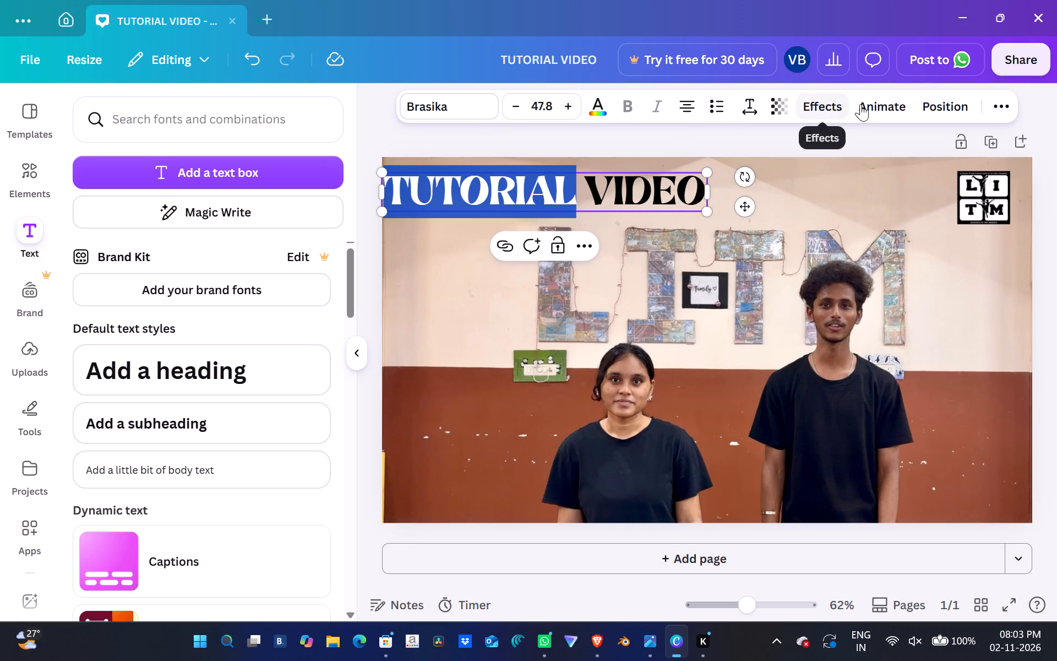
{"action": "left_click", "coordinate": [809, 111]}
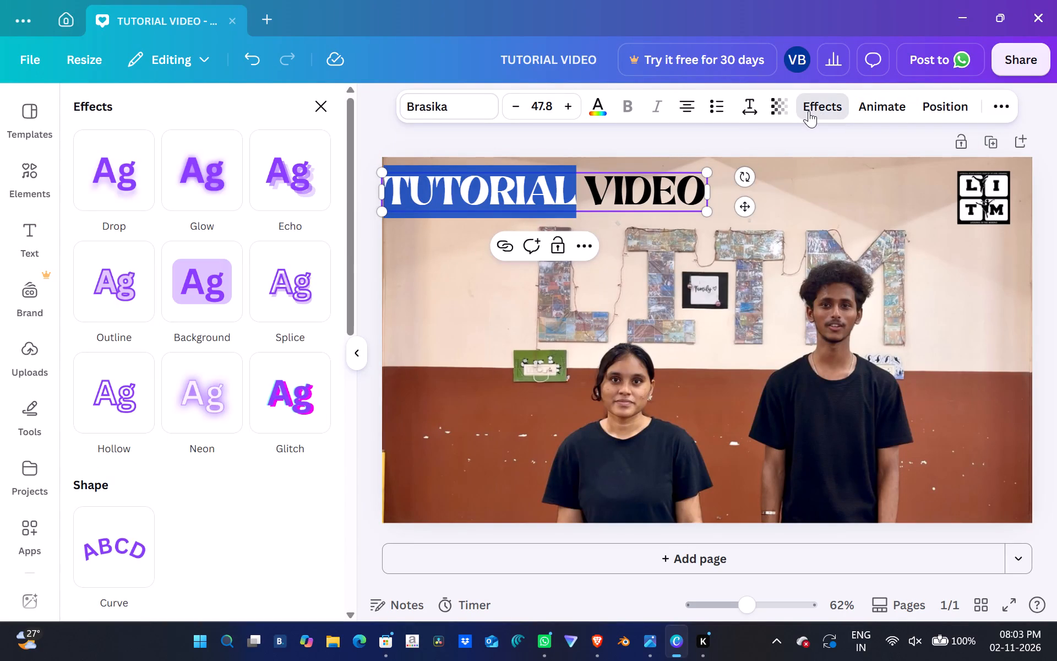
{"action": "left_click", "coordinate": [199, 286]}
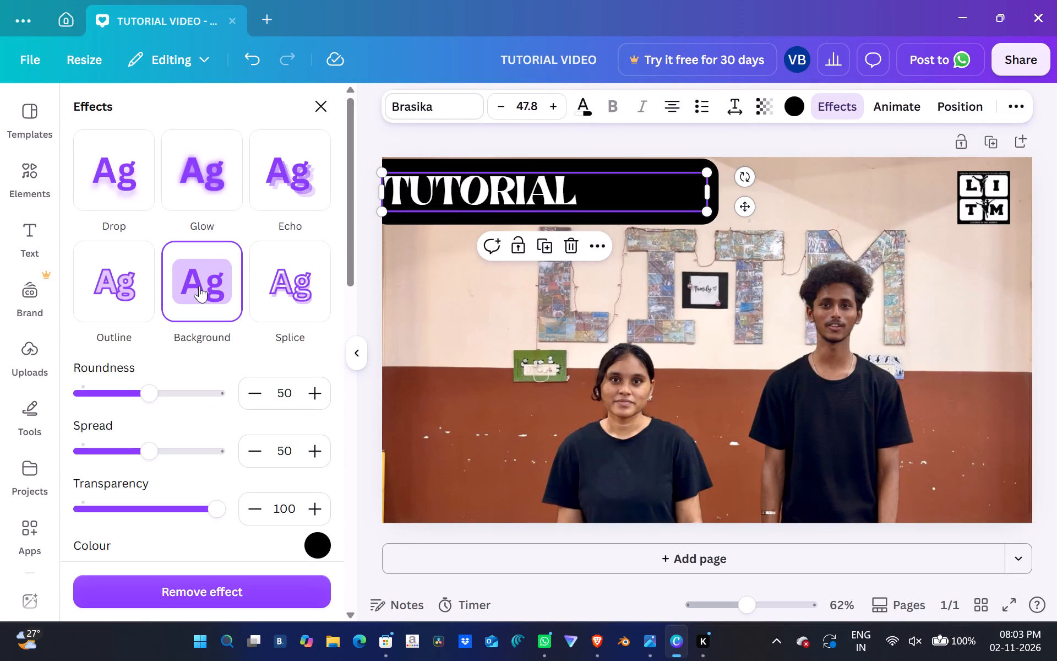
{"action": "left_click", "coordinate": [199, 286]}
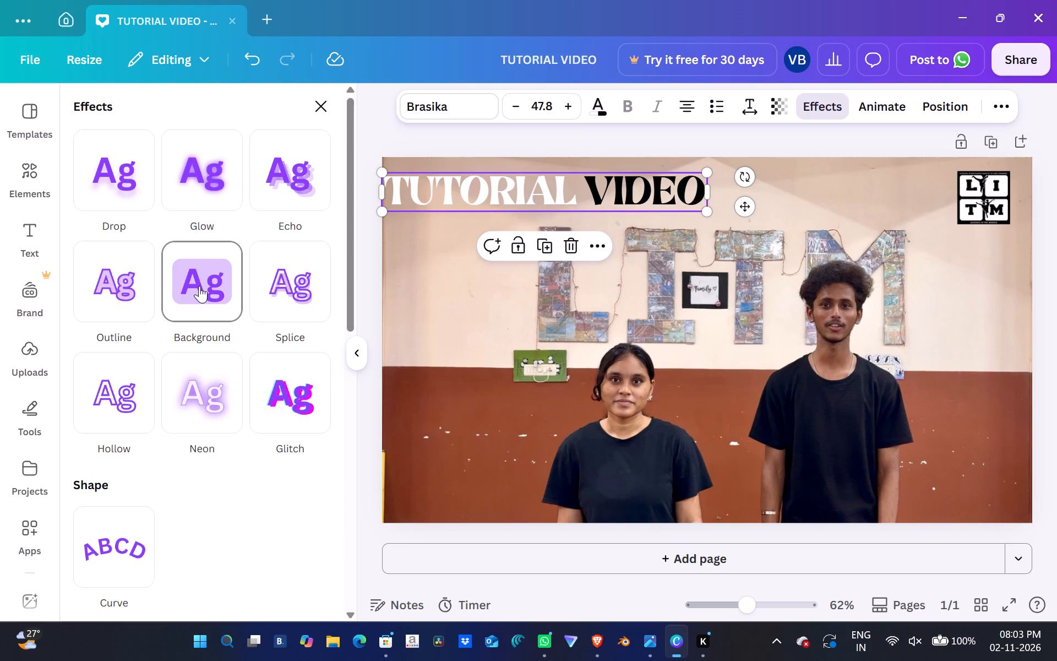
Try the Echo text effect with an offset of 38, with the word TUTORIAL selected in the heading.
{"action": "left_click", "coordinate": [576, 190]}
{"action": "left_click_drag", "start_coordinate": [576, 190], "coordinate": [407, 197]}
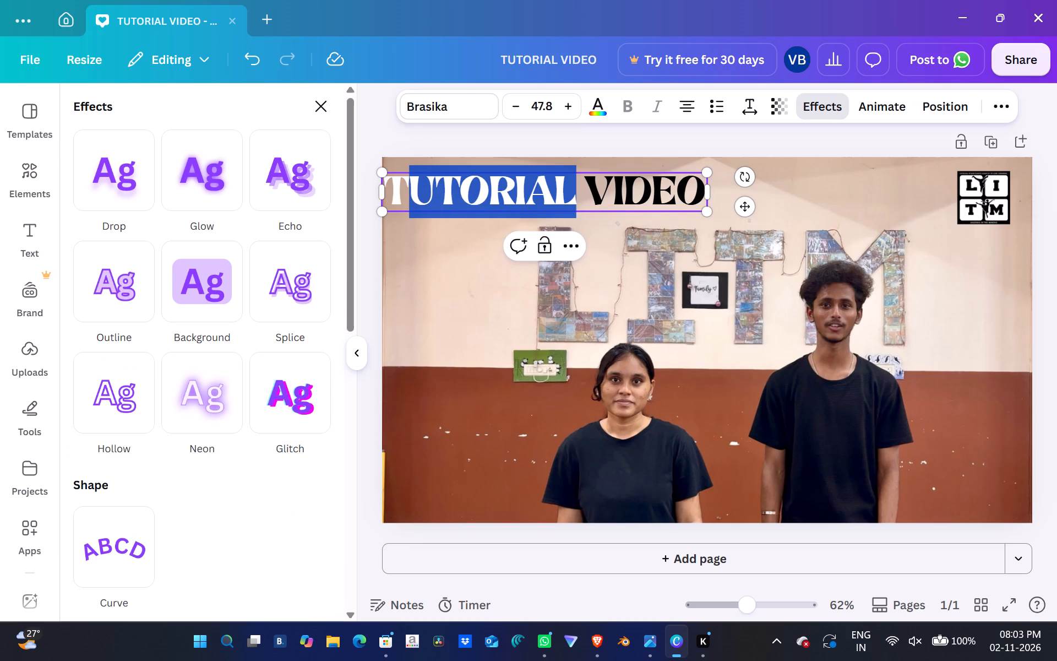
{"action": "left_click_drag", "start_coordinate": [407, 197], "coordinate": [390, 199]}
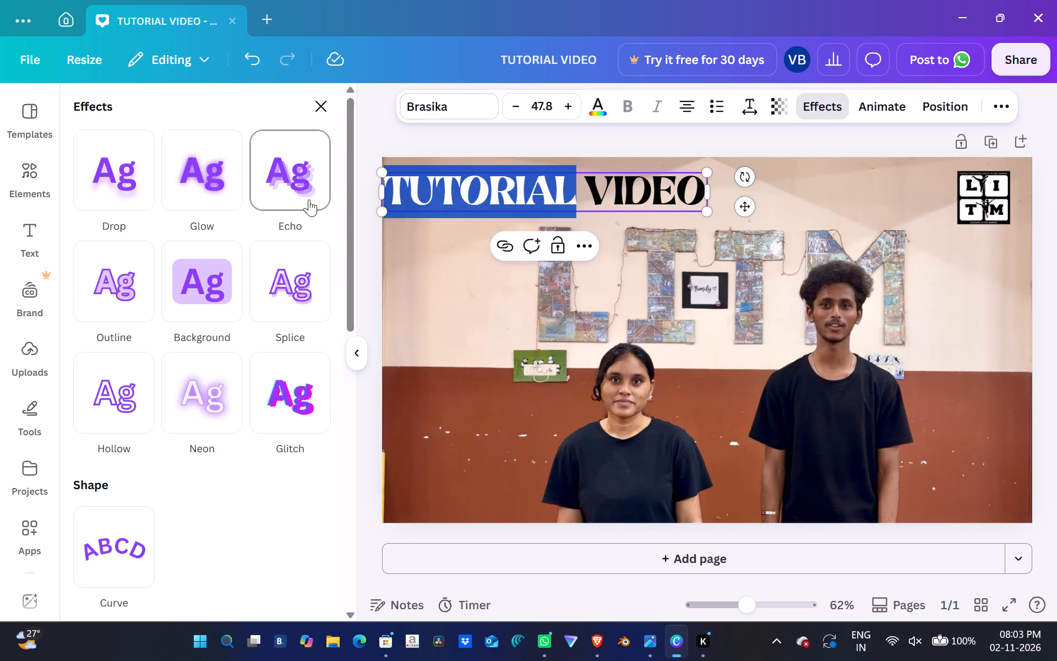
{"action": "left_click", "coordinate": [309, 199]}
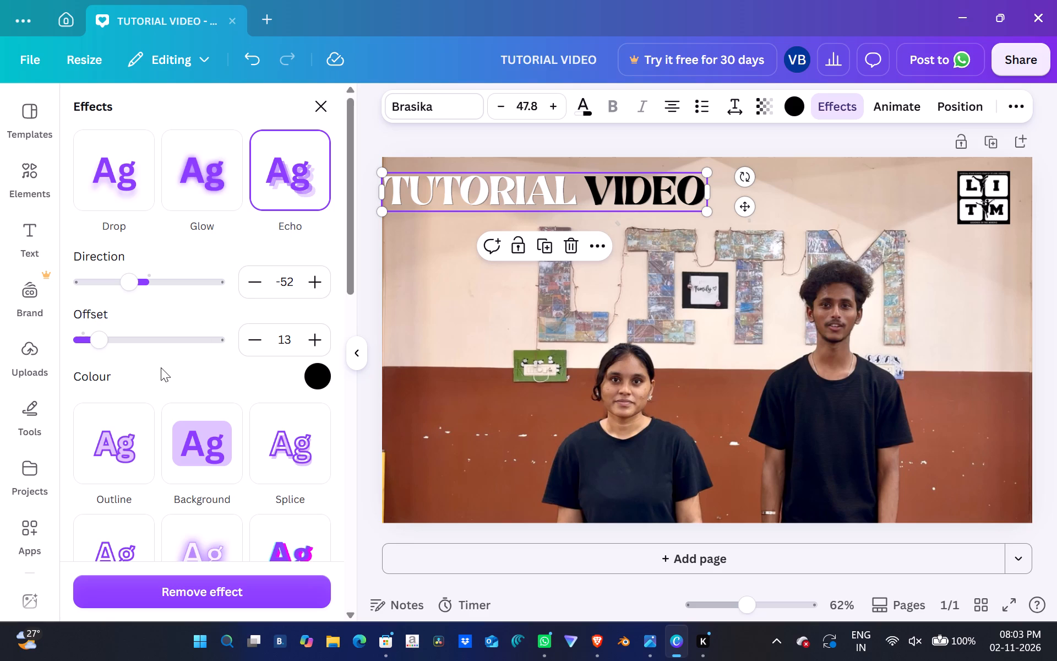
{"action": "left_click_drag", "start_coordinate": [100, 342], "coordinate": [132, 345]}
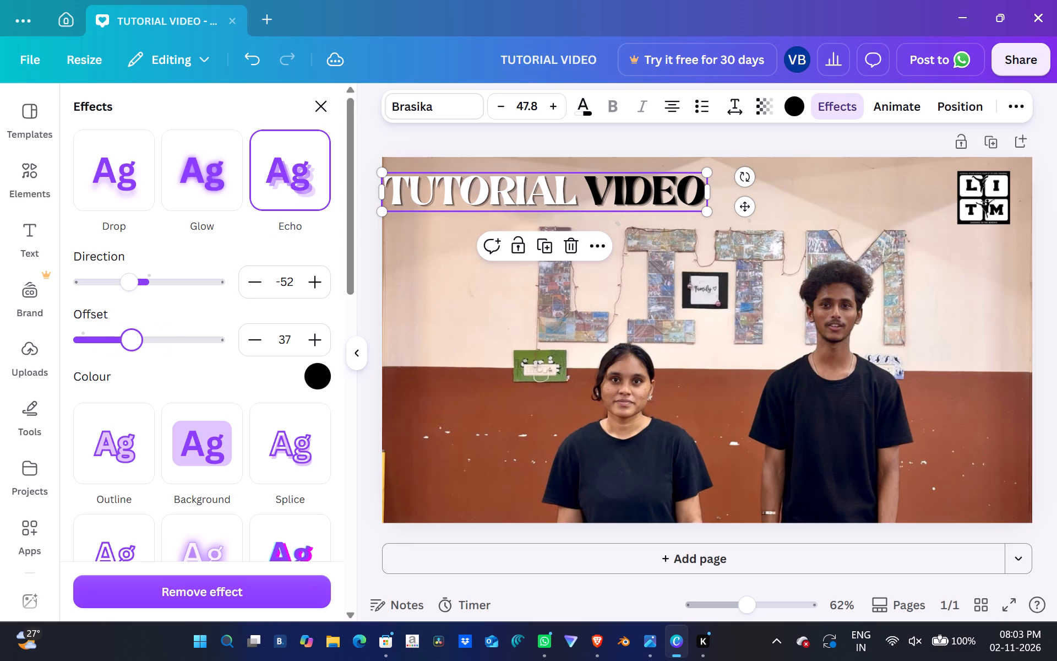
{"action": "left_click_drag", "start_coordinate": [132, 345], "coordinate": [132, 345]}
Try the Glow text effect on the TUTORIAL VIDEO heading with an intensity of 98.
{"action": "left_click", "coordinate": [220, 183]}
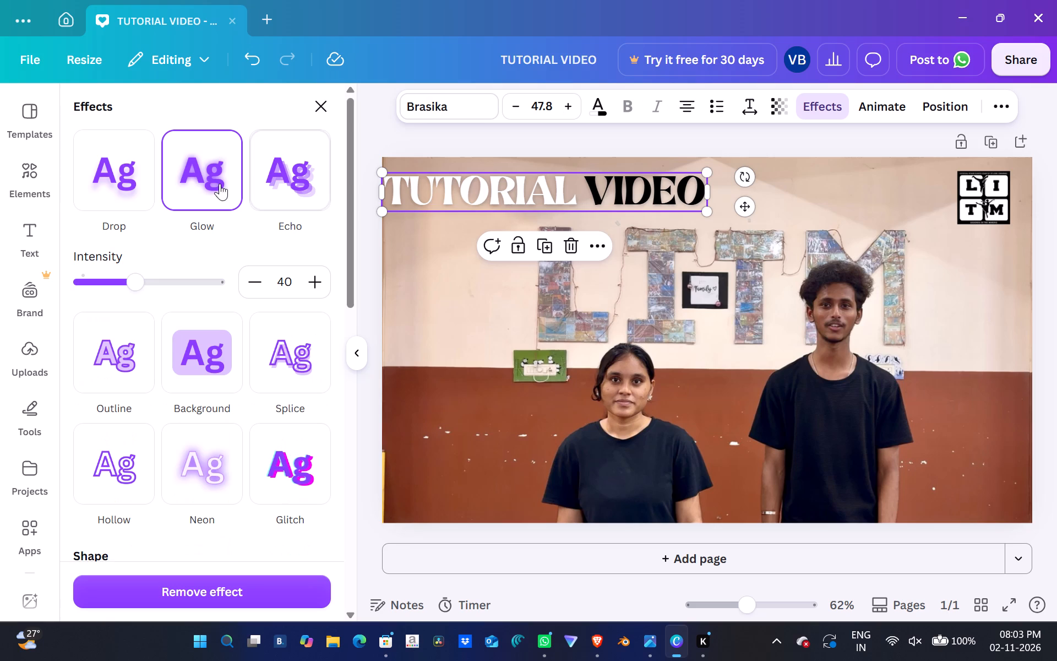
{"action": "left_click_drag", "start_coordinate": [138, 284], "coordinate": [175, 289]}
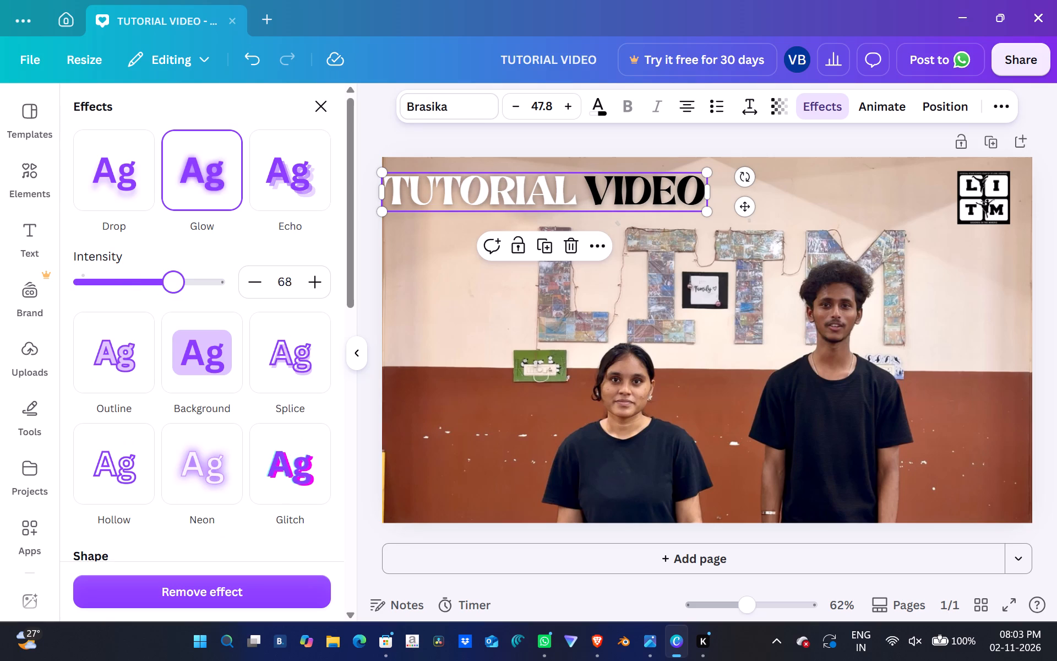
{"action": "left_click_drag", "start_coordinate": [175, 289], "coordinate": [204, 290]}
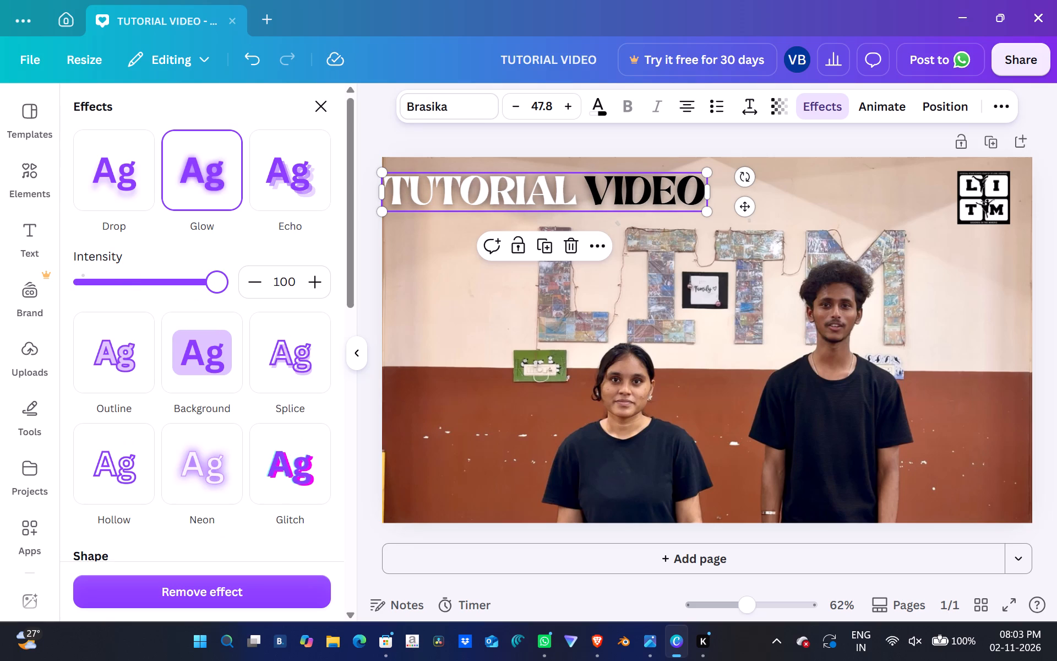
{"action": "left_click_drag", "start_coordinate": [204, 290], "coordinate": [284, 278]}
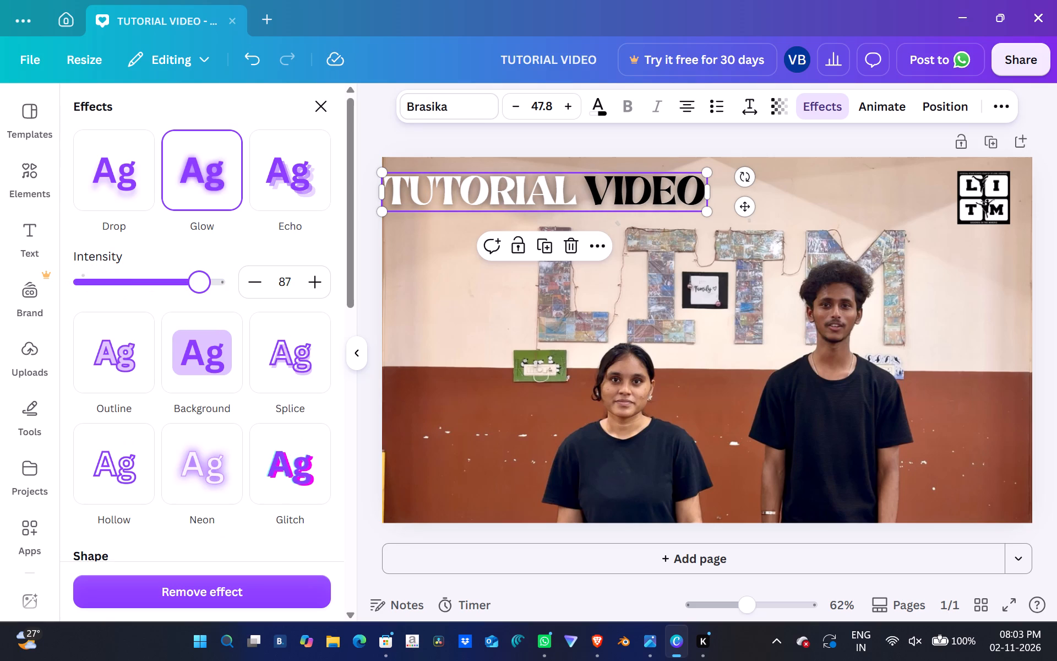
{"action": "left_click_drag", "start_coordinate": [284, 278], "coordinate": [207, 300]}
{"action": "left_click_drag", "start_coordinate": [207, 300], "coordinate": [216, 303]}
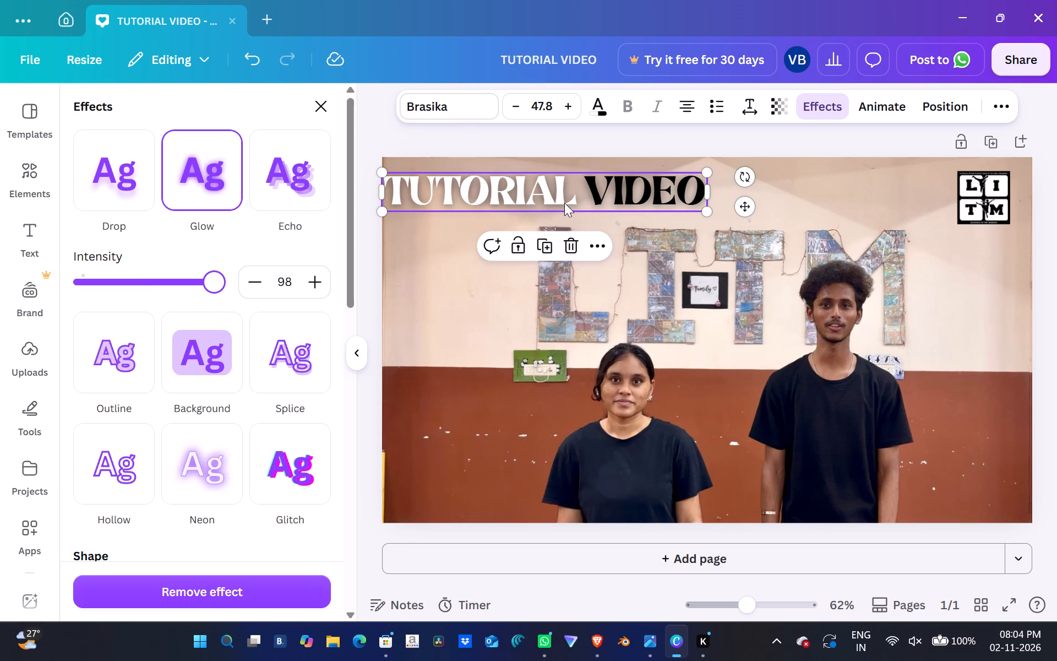
Move the TUTORIAL VIDEO heading slightly right and down, away from the photo's top-left corner.
{"action": "left_click_drag", "start_coordinate": [560, 195], "coordinate": [577, 202]}
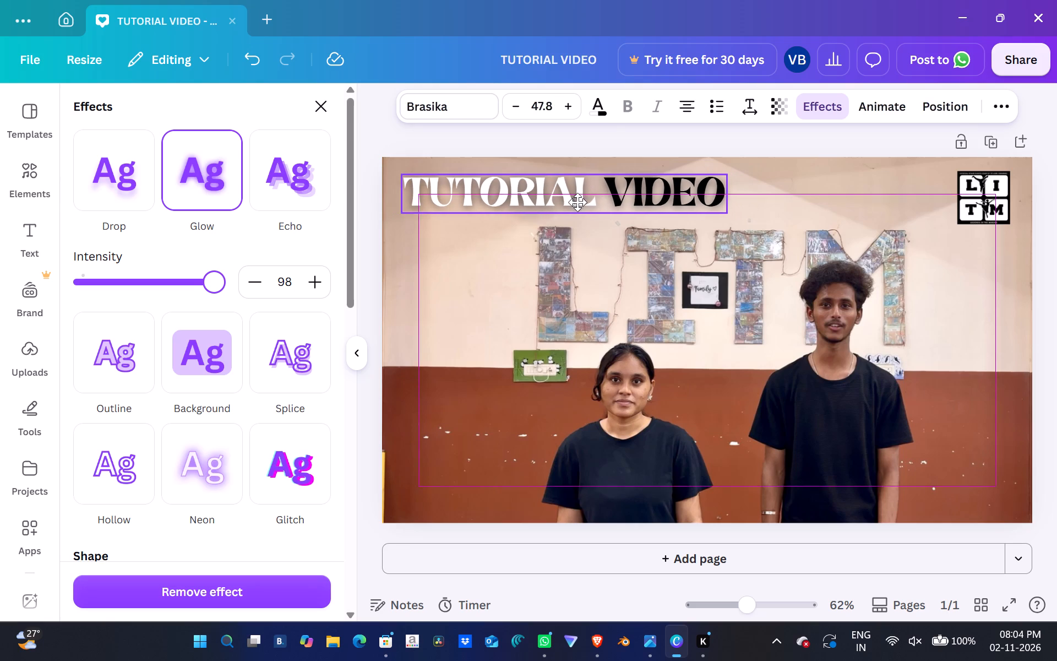
{"action": "left_click_drag", "start_coordinate": [577, 202], "coordinate": [577, 204]}
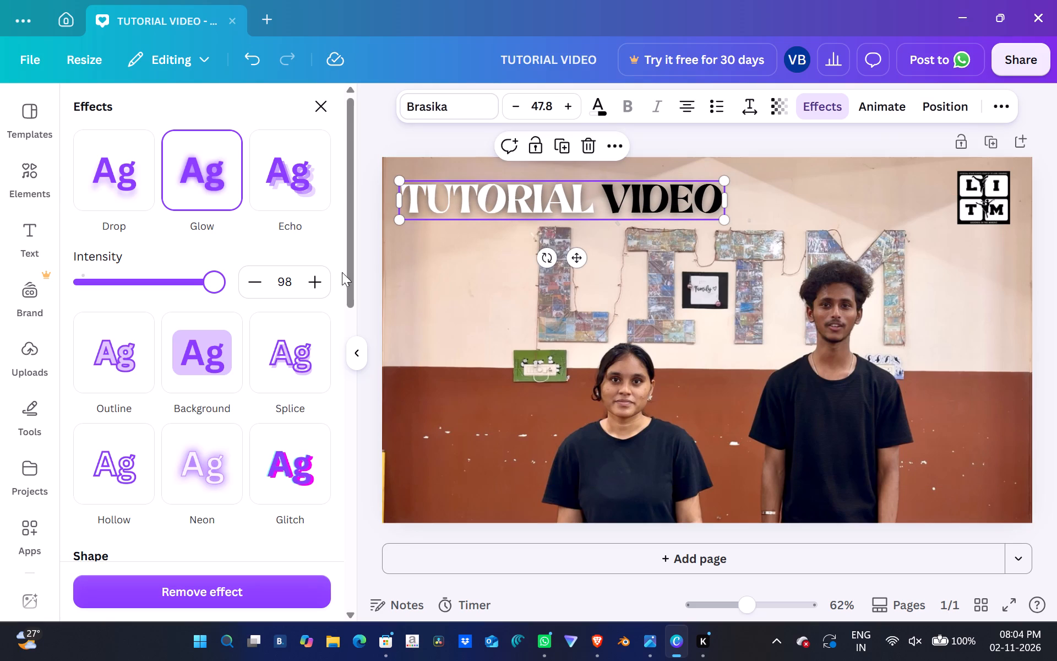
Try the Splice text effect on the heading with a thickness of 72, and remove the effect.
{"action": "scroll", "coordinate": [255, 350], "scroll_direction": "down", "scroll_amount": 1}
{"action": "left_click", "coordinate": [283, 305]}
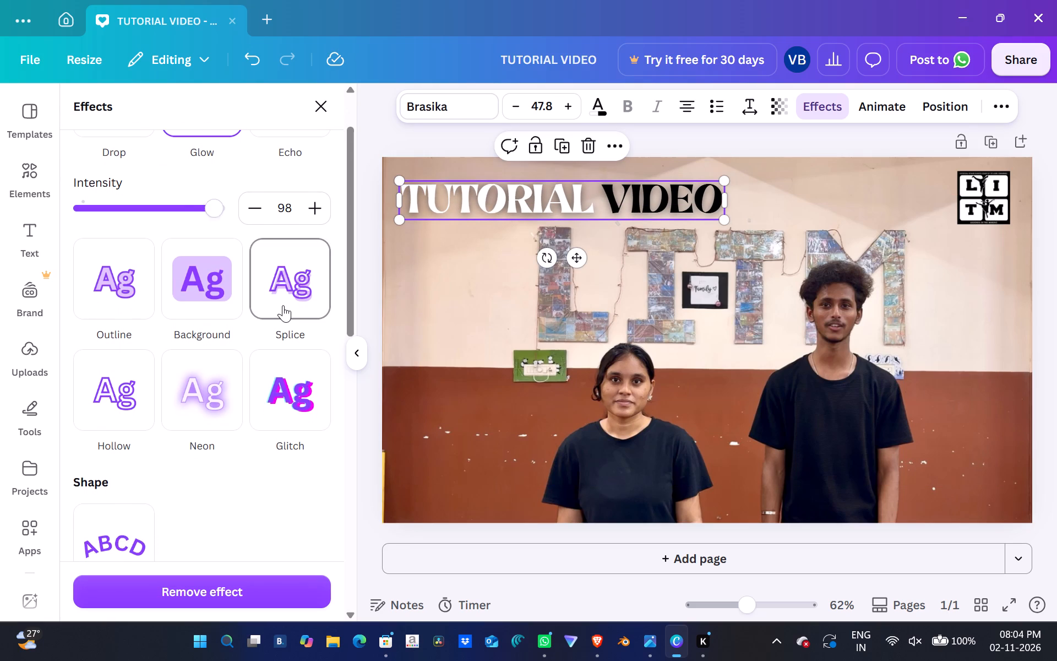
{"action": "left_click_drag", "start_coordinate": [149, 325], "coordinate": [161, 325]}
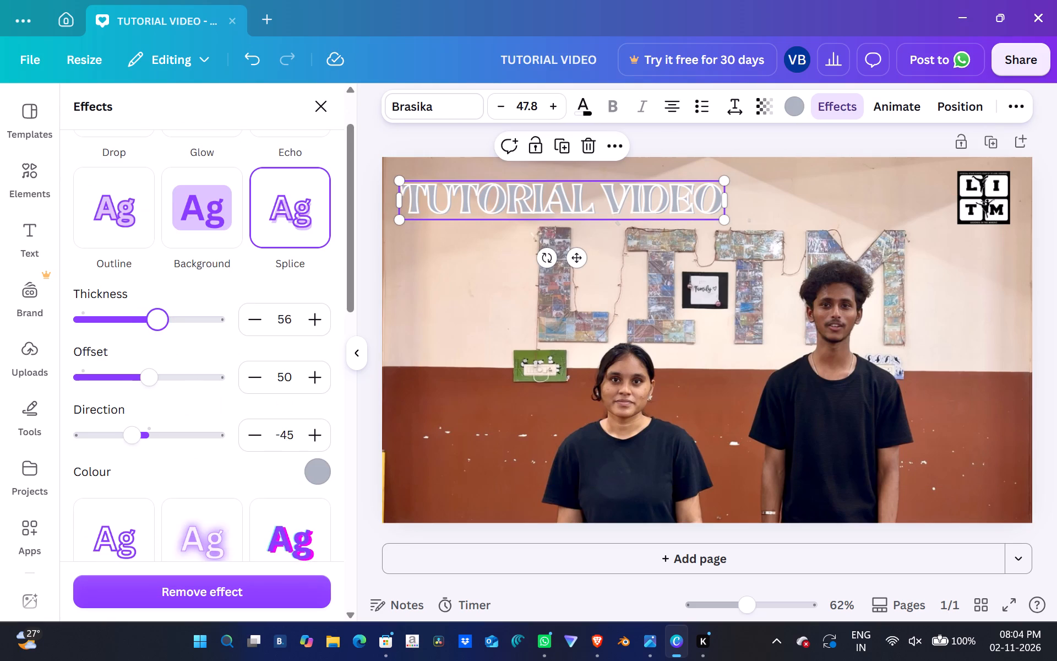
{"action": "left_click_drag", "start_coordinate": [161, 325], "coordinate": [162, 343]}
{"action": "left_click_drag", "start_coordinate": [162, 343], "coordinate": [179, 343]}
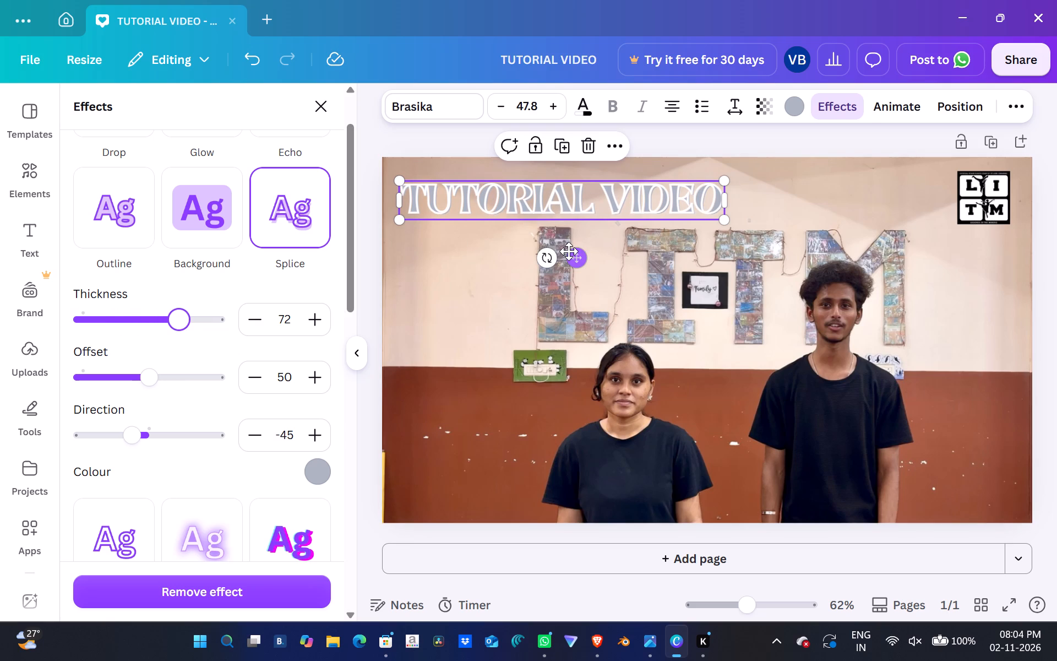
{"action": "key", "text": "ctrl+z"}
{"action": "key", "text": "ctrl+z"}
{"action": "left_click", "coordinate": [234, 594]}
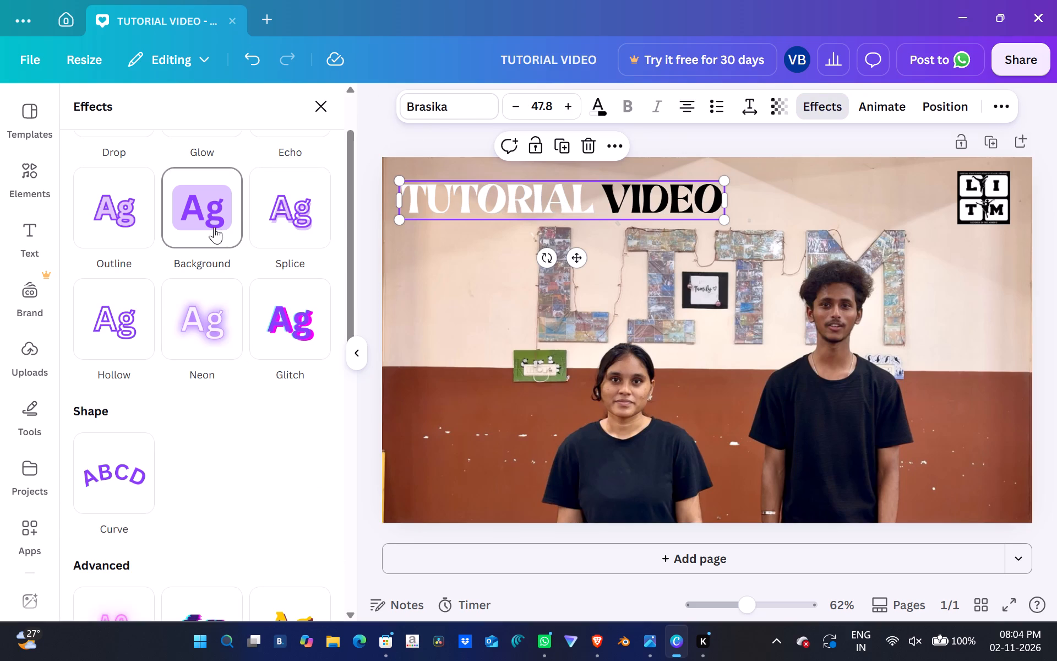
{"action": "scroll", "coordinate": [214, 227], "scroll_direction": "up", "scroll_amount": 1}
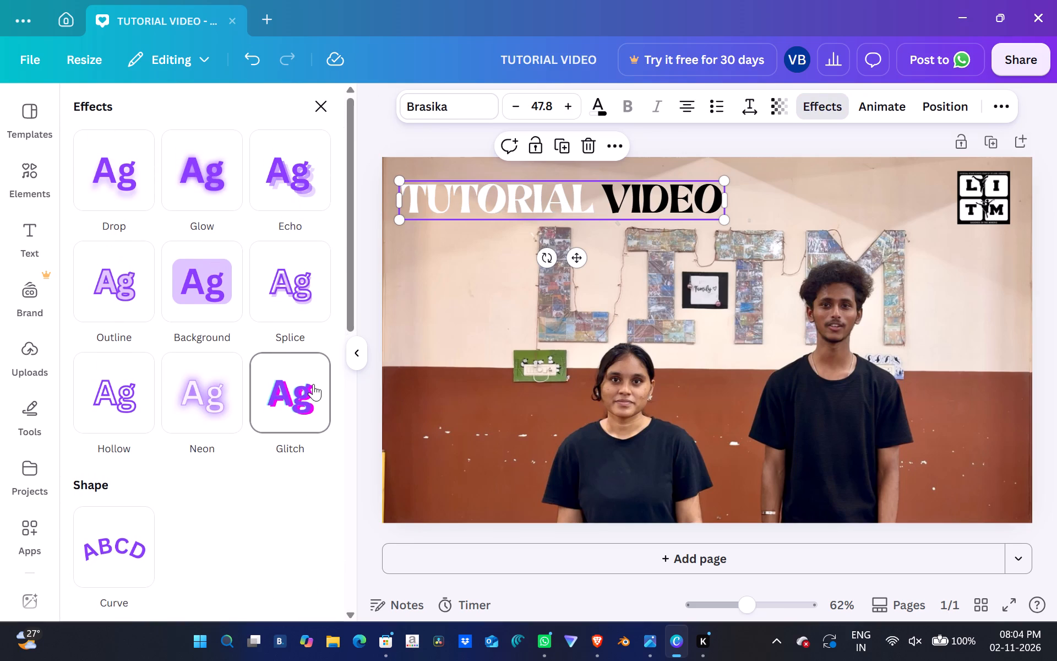
Apply the Glitch text effect to the TUTORIAL VIDEO heading with a direction of 174.
{"action": "left_click", "coordinate": [313, 384]}
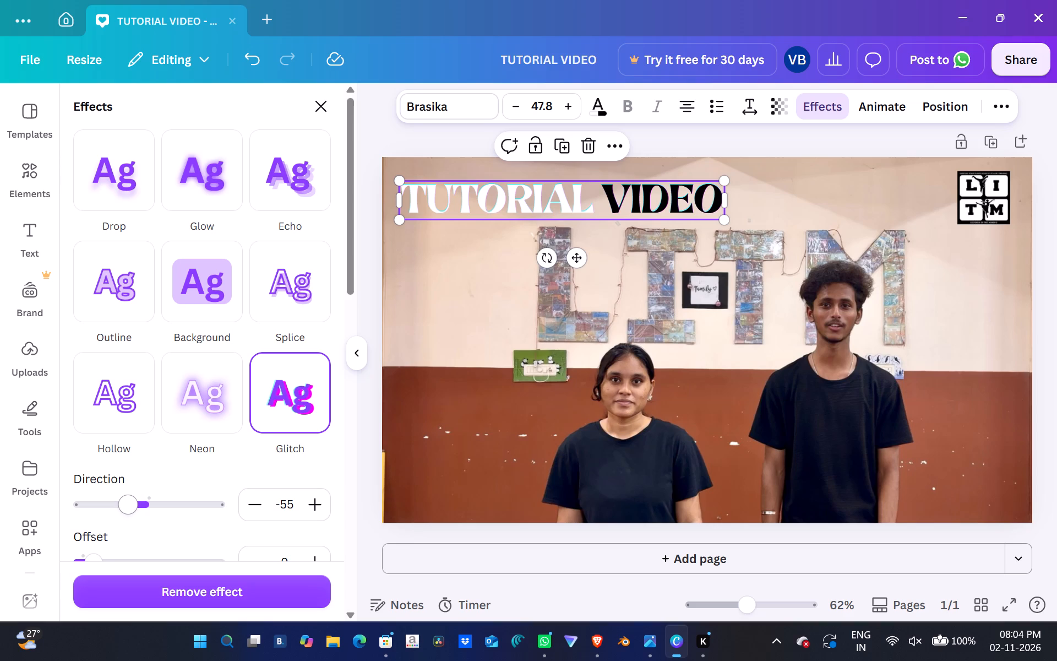
{"action": "left_click_drag", "start_coordinate": [132, 501], "coordinate": [243, 507]}
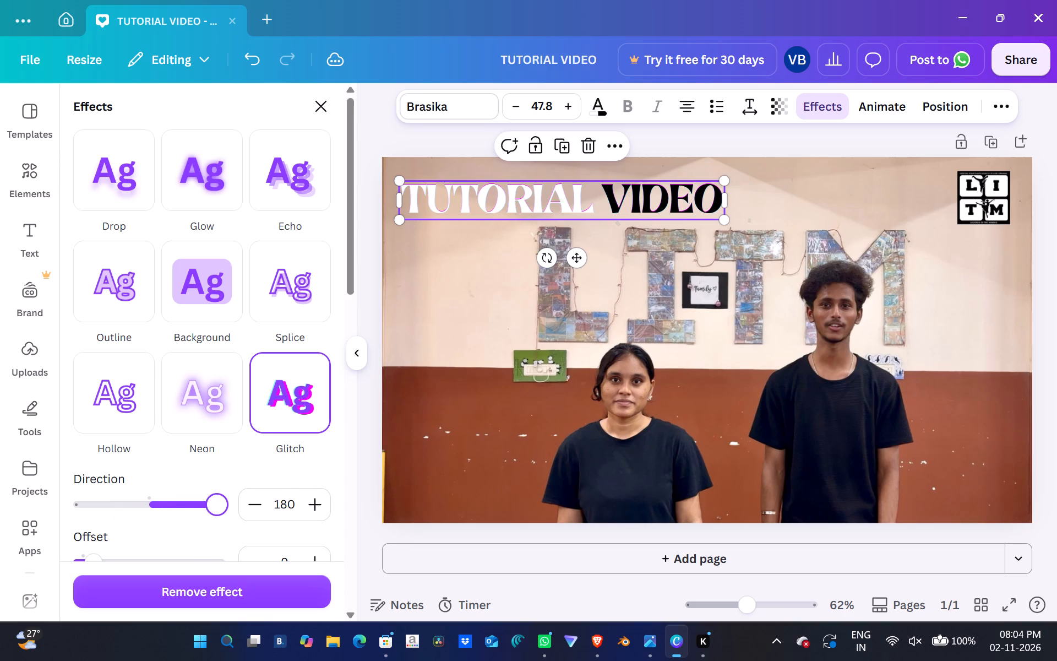
{"action": "left_click_drag", "start_coordinate": [243, 507], "coordinate": [232, 523]}
{"action": "left_click_drag", "start_coordinate": [232, 523], "coordinate": [216, 524]}
{"action": "scroll", "coordinate": [198, 463], "scroll_direction": "down", "scroll_amount": 1}
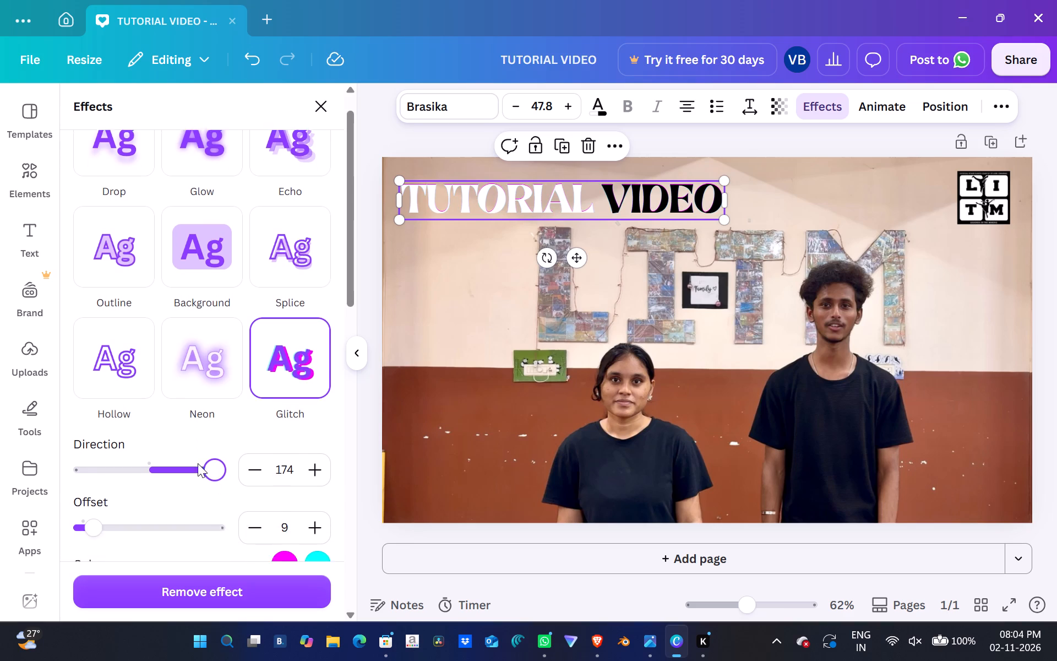
Set the heading's Glitch offset to 69.
{"action": "scroll", "coordinate": [198, 463], "scroll_direction": "down", "scroll_amount": 1}
{"action": "left_click_drag", "start_coordinate": [93, 500], "coordinate": [150, 502]}
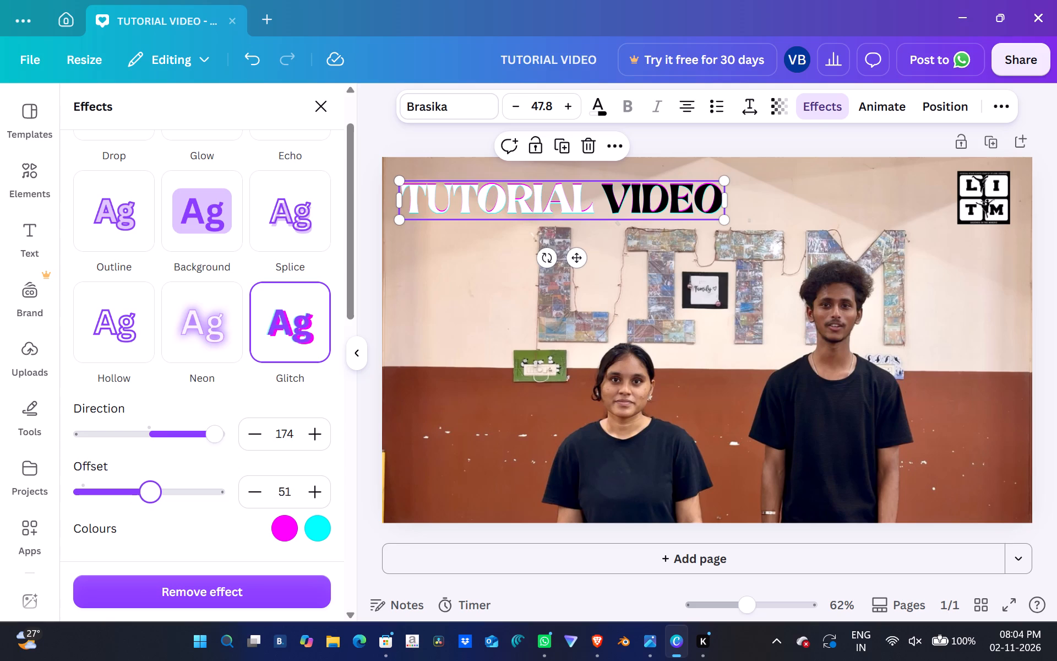
{"action": "left_click_drag", "start_coordinate": [150, 502], "coordinate": [133, 537]}
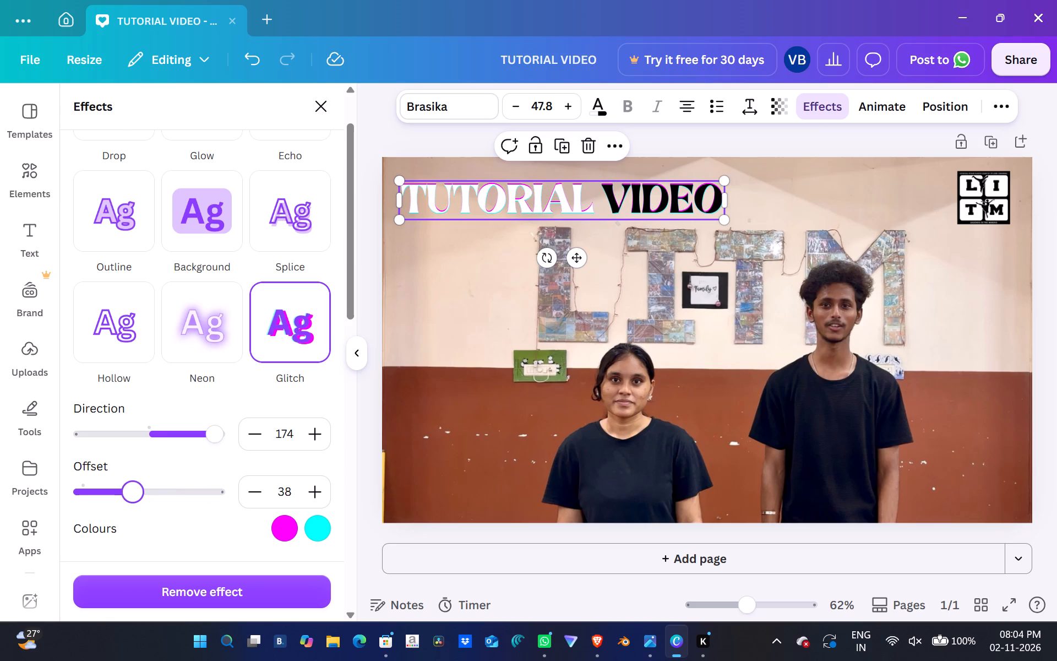
{"action": "left_click_drag", "start_coordinate": [133, 537], "coordinate": [195, 524]}
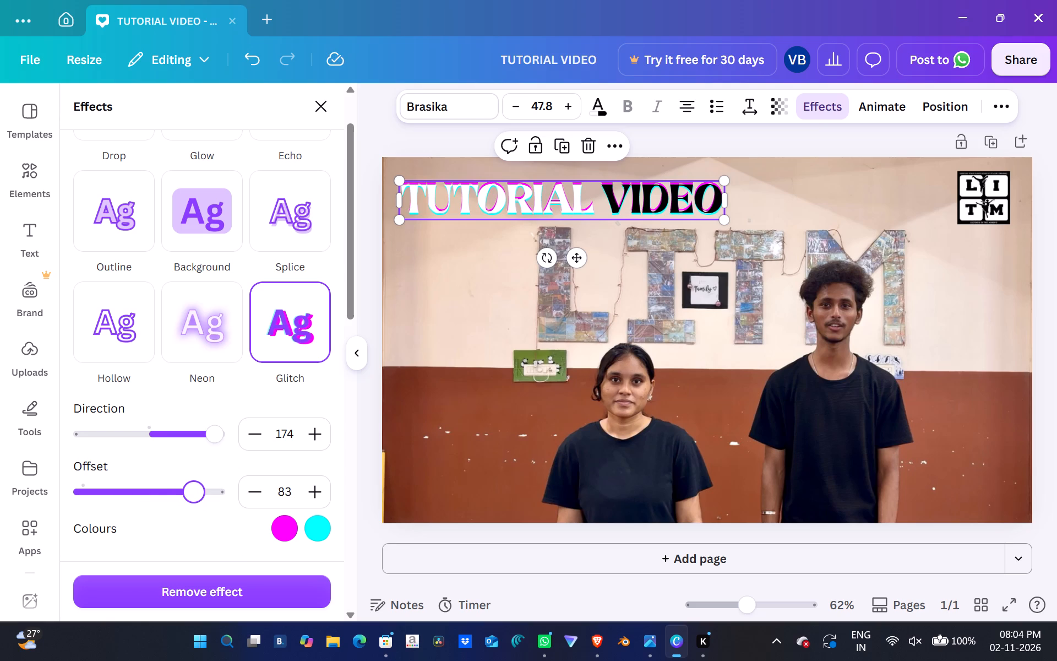
{"action": "left_click_drag", "start_coordinate": [192, 494], "coordinate": [186, 499]}
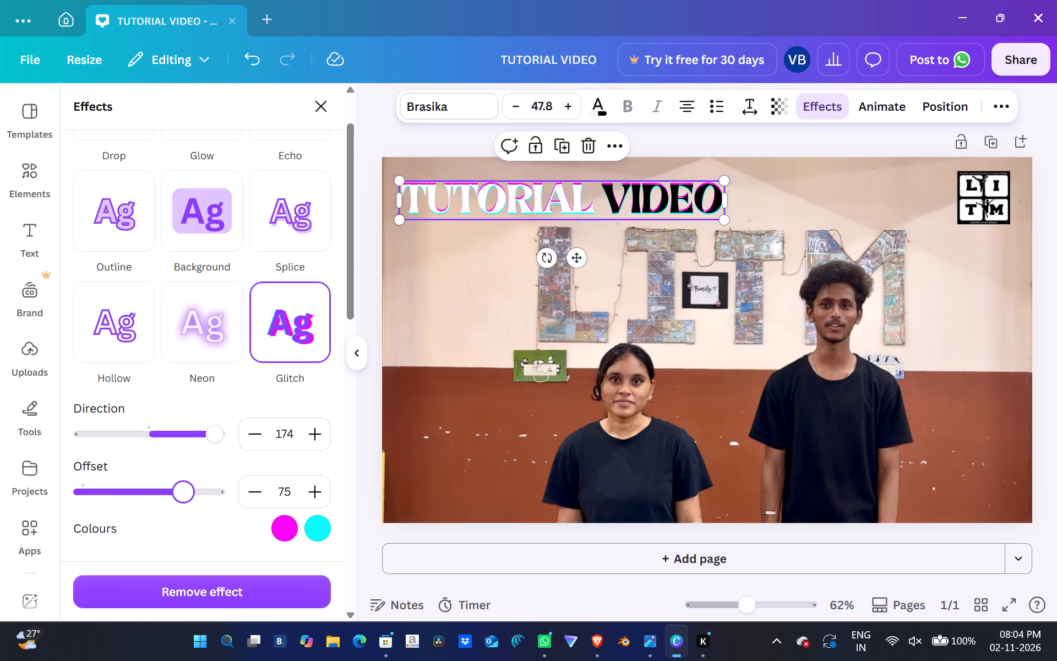
{"action": "left_click_drag", "start_coordinate": [186, 499], "coordinate": [176, 499]}
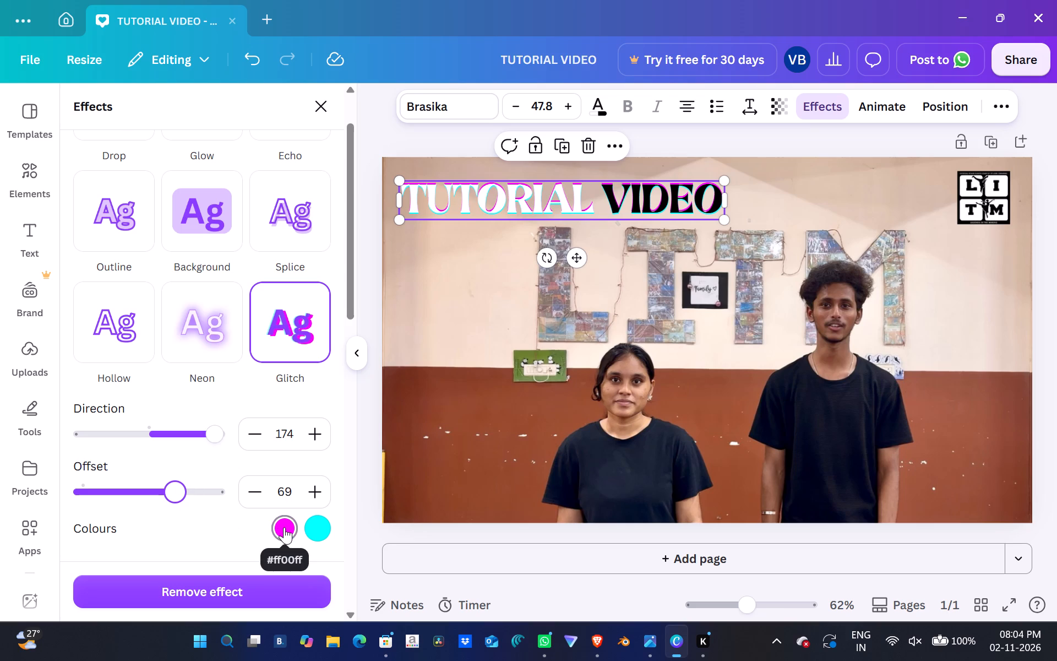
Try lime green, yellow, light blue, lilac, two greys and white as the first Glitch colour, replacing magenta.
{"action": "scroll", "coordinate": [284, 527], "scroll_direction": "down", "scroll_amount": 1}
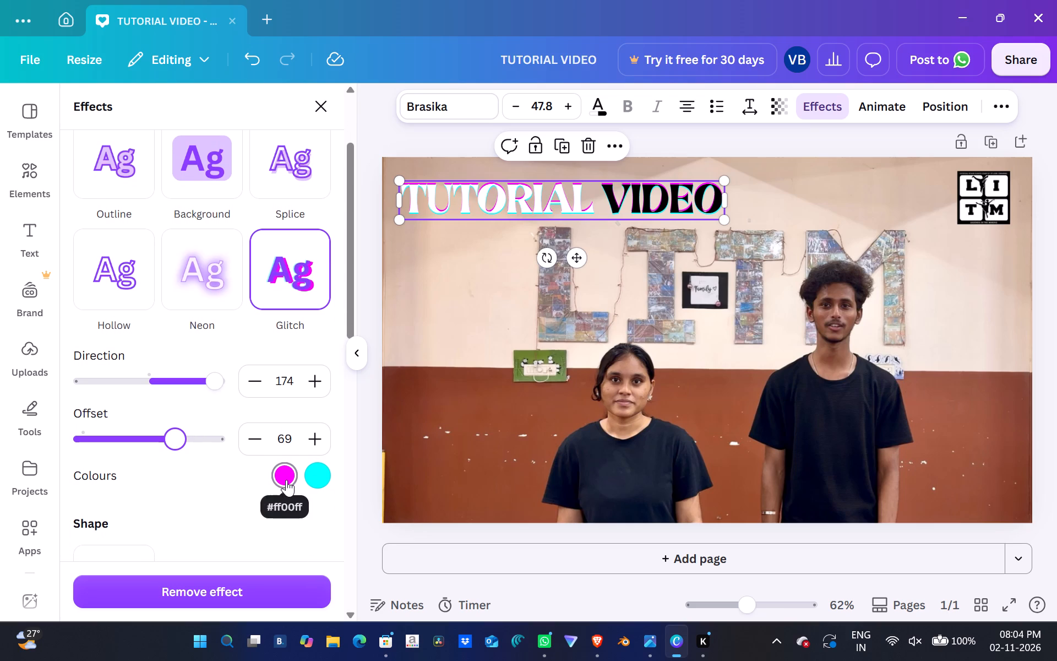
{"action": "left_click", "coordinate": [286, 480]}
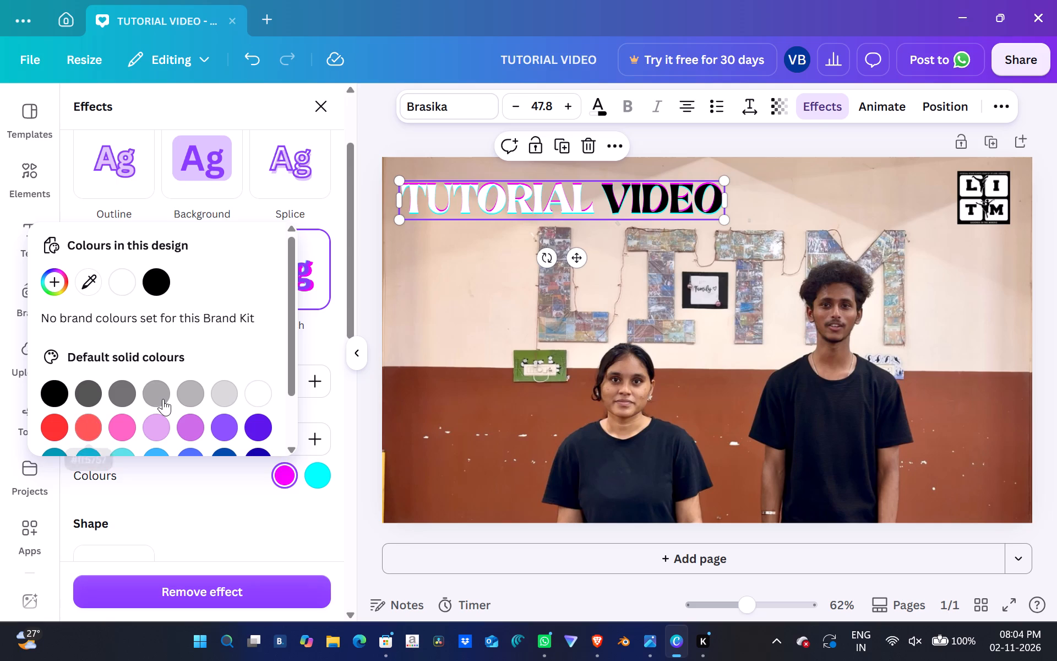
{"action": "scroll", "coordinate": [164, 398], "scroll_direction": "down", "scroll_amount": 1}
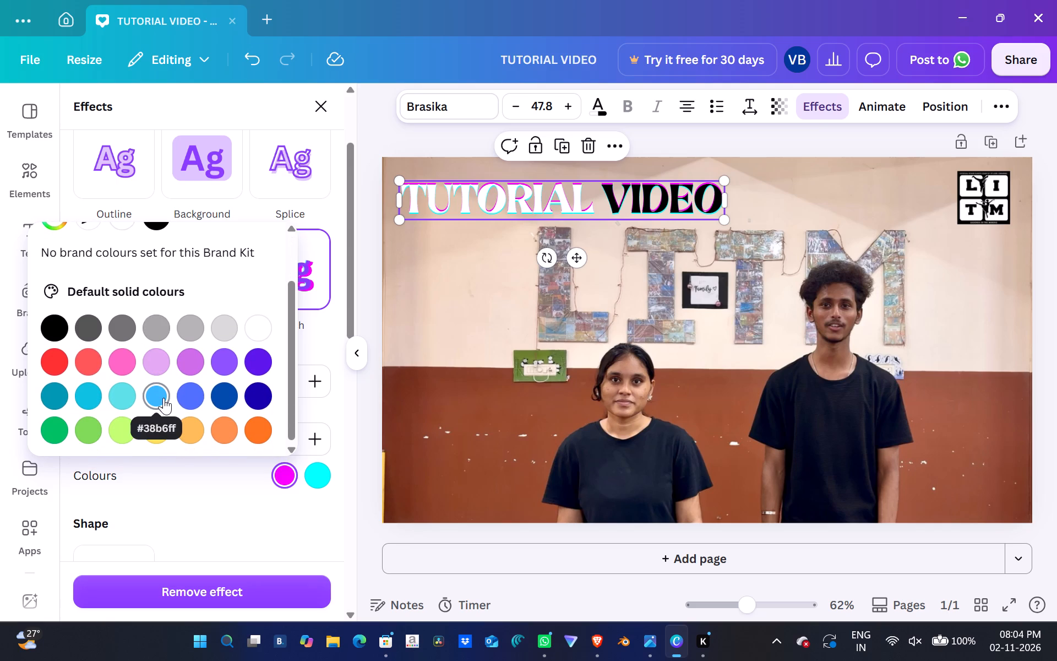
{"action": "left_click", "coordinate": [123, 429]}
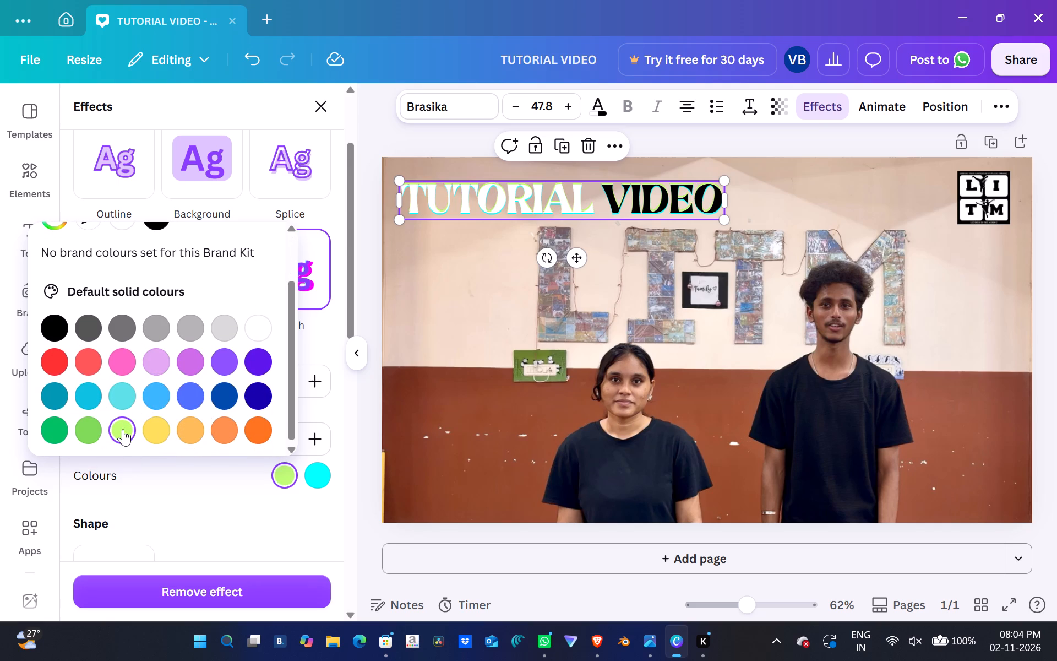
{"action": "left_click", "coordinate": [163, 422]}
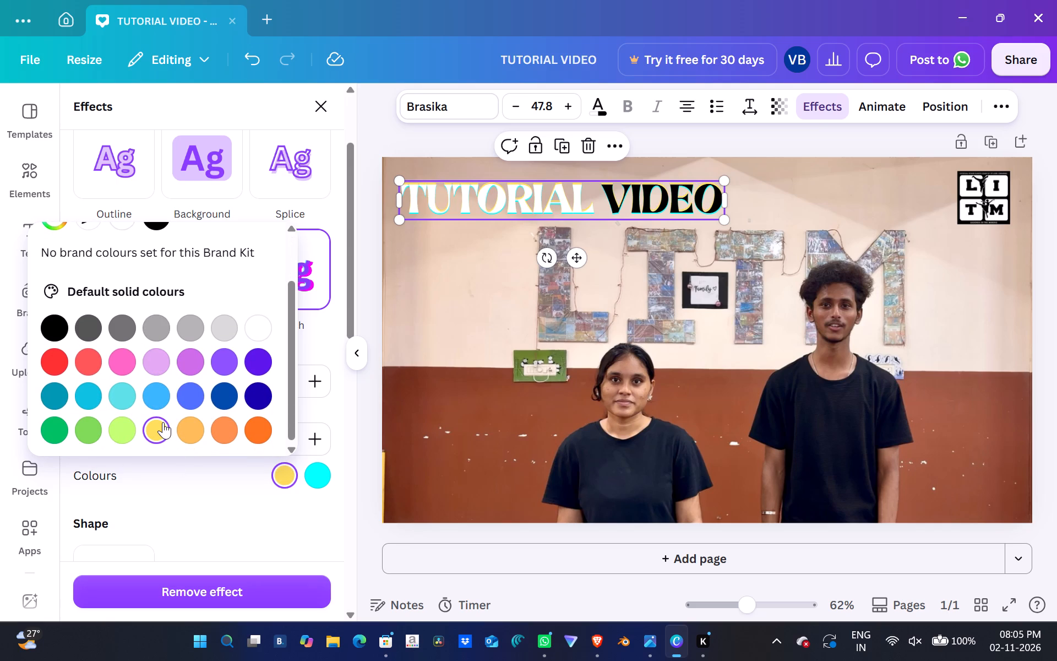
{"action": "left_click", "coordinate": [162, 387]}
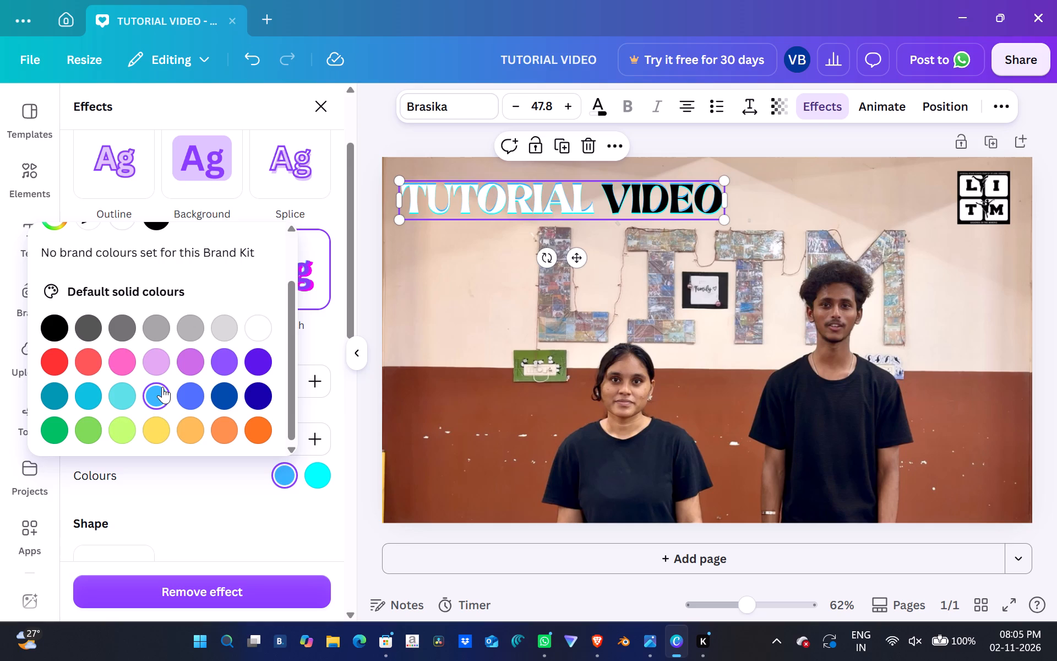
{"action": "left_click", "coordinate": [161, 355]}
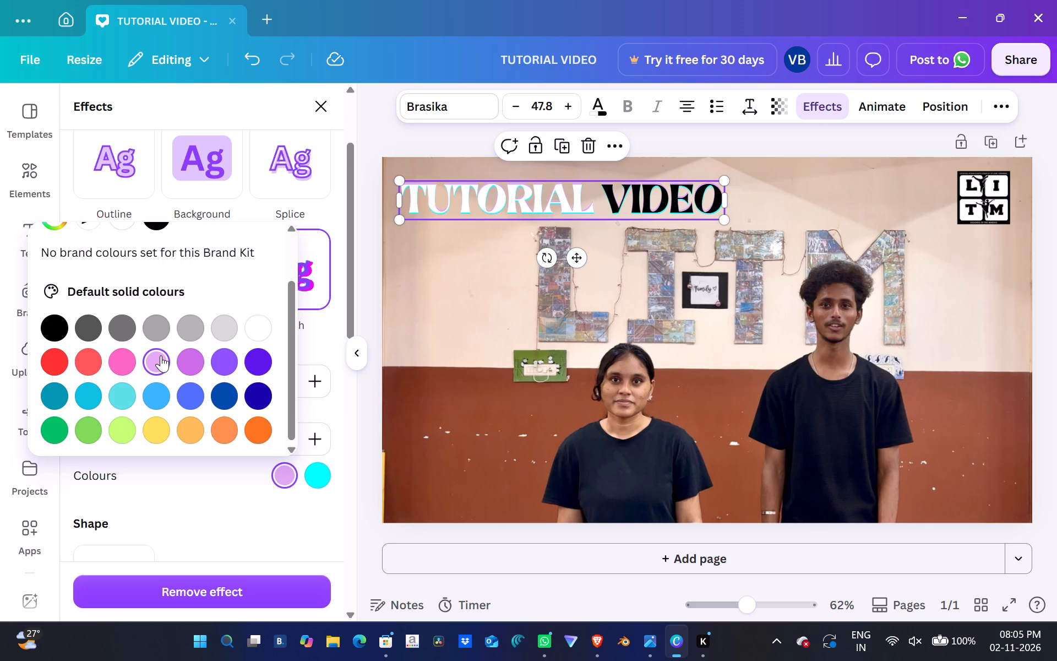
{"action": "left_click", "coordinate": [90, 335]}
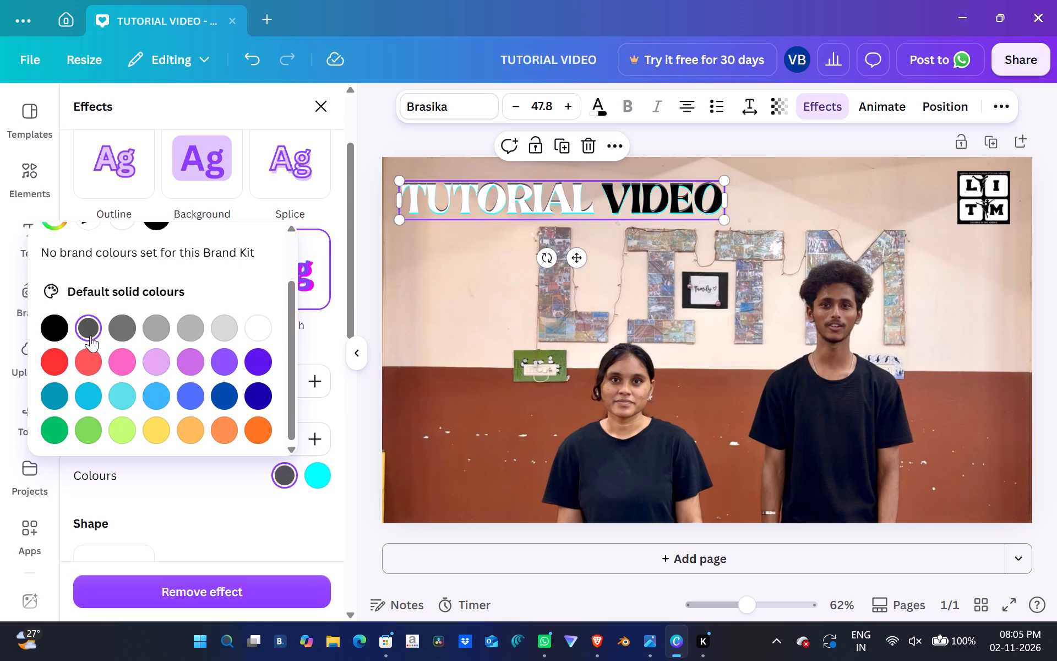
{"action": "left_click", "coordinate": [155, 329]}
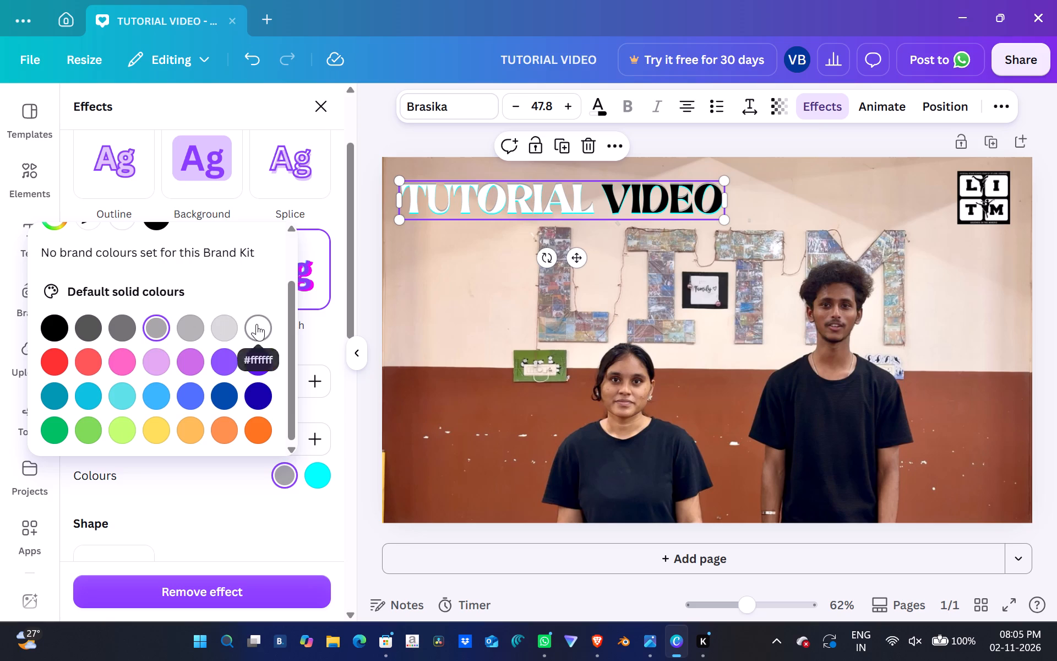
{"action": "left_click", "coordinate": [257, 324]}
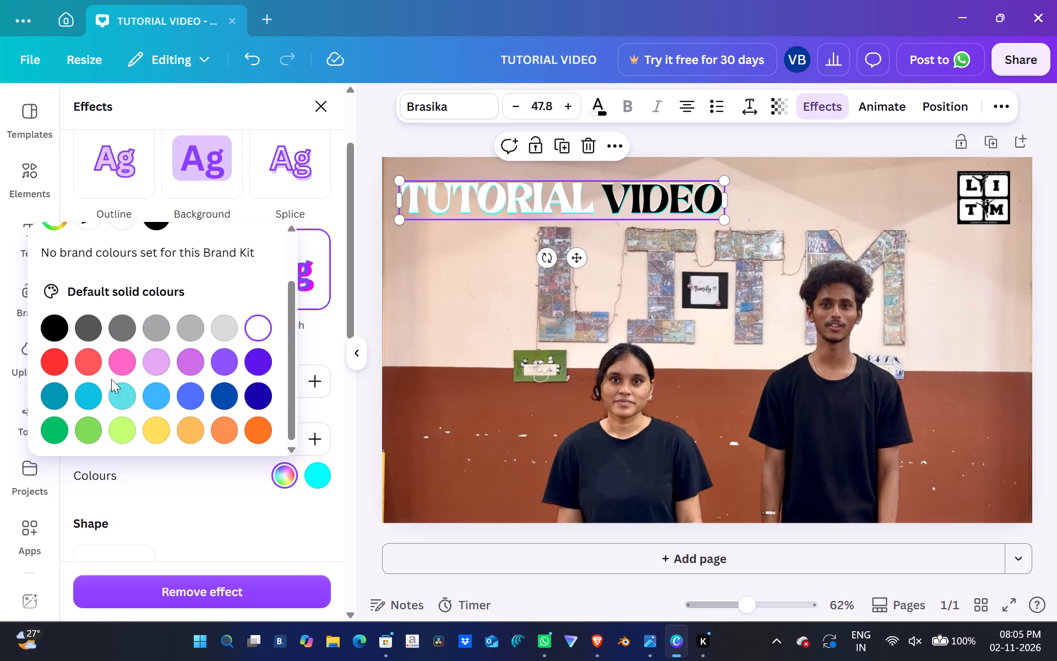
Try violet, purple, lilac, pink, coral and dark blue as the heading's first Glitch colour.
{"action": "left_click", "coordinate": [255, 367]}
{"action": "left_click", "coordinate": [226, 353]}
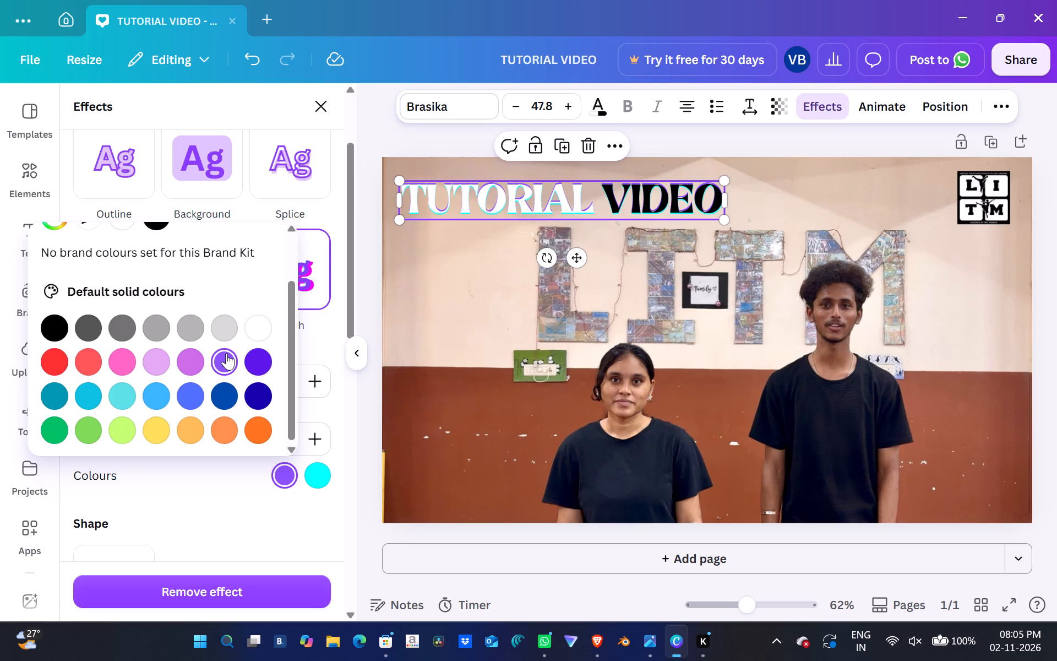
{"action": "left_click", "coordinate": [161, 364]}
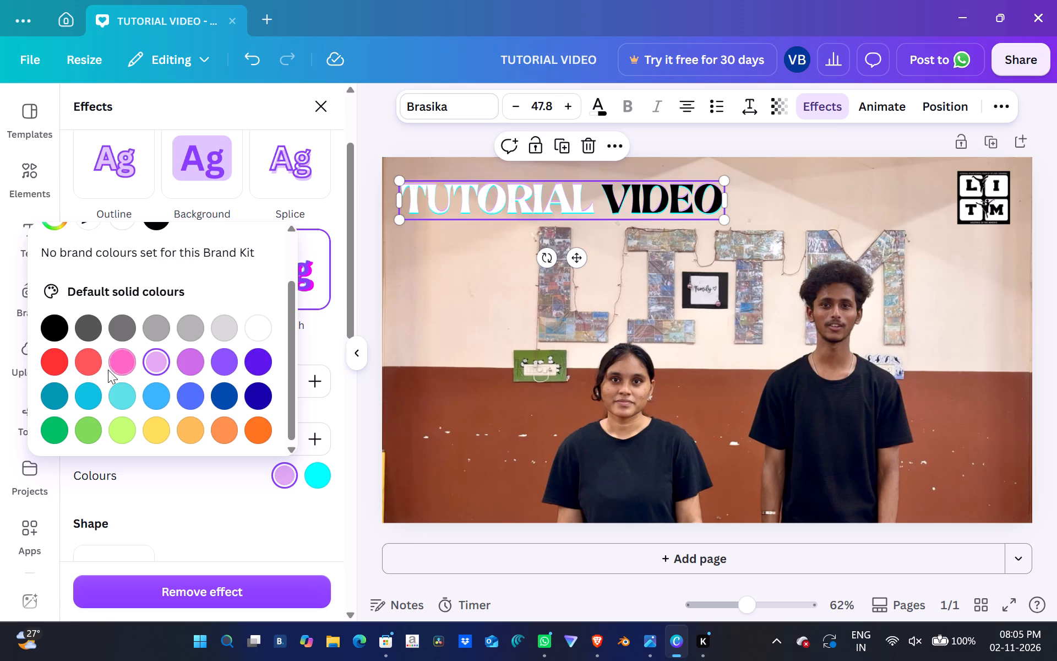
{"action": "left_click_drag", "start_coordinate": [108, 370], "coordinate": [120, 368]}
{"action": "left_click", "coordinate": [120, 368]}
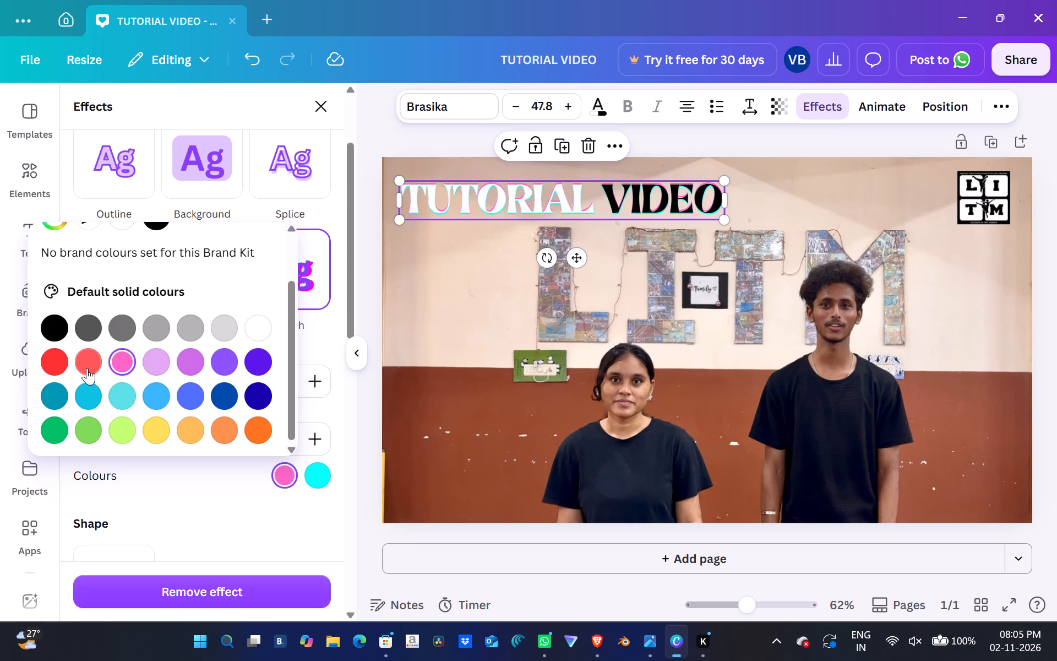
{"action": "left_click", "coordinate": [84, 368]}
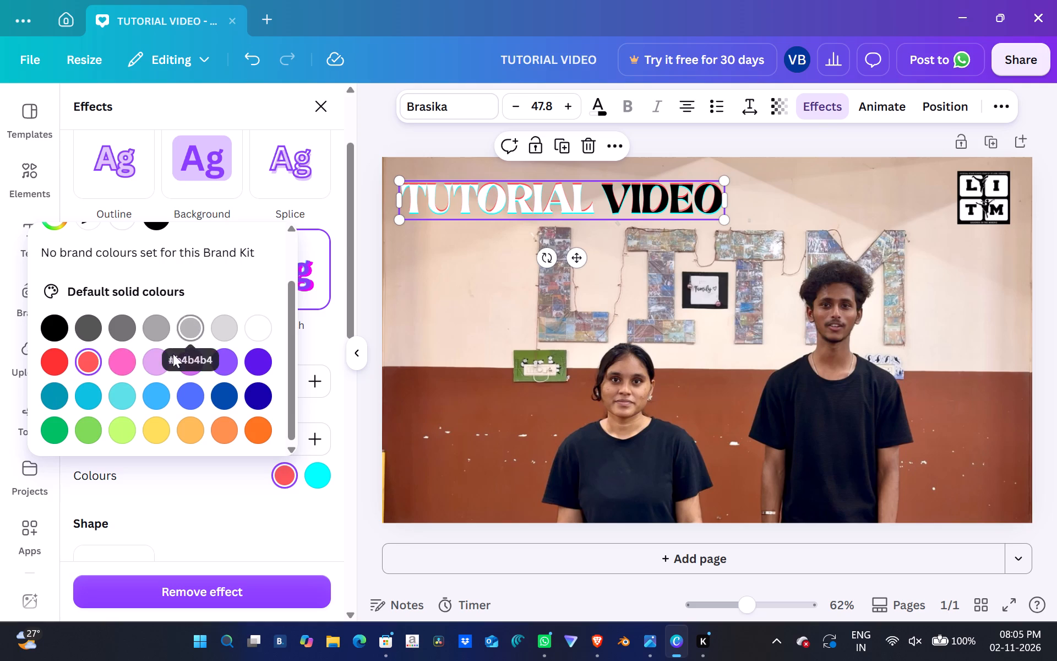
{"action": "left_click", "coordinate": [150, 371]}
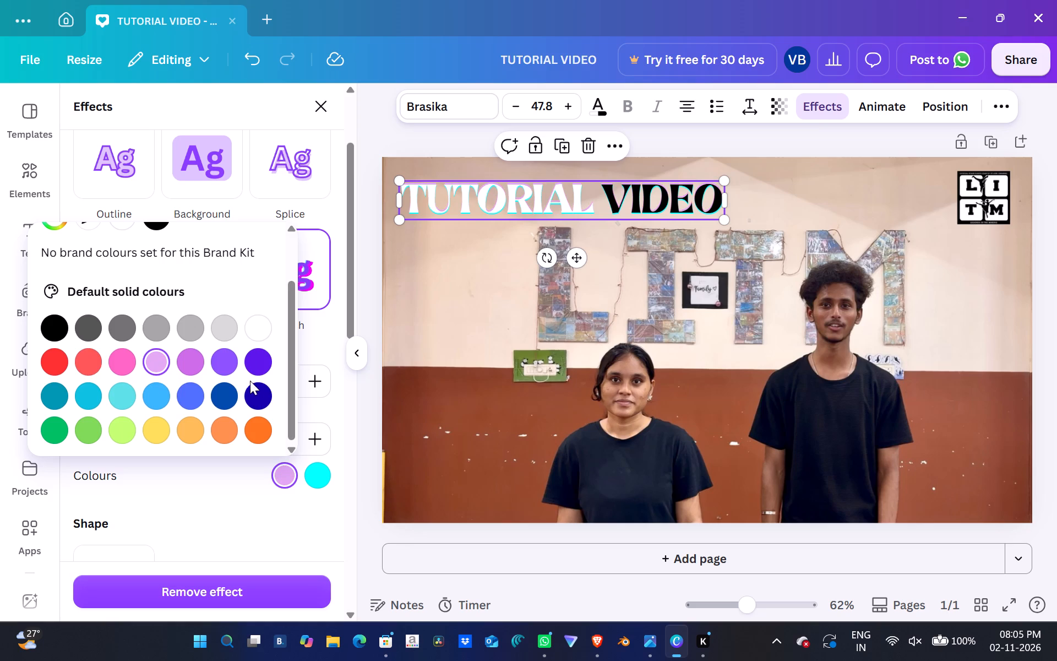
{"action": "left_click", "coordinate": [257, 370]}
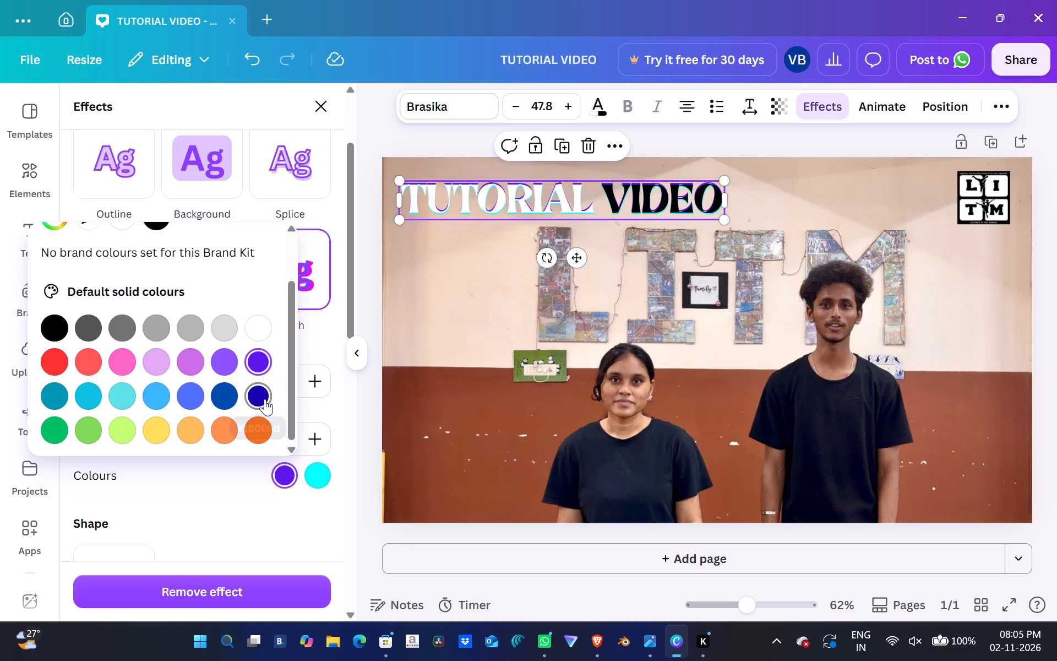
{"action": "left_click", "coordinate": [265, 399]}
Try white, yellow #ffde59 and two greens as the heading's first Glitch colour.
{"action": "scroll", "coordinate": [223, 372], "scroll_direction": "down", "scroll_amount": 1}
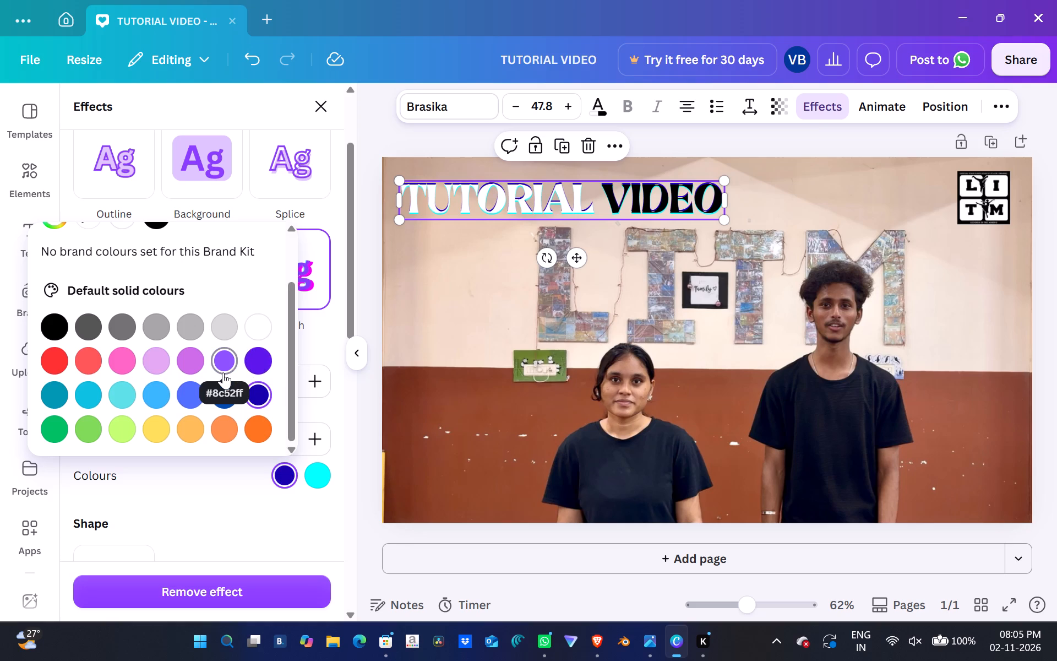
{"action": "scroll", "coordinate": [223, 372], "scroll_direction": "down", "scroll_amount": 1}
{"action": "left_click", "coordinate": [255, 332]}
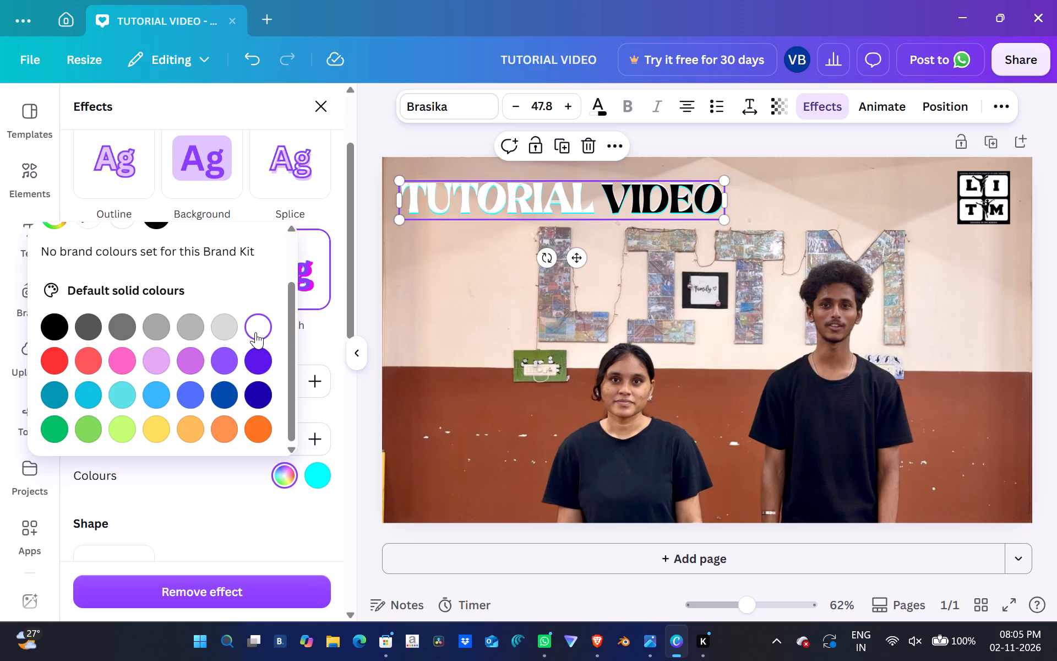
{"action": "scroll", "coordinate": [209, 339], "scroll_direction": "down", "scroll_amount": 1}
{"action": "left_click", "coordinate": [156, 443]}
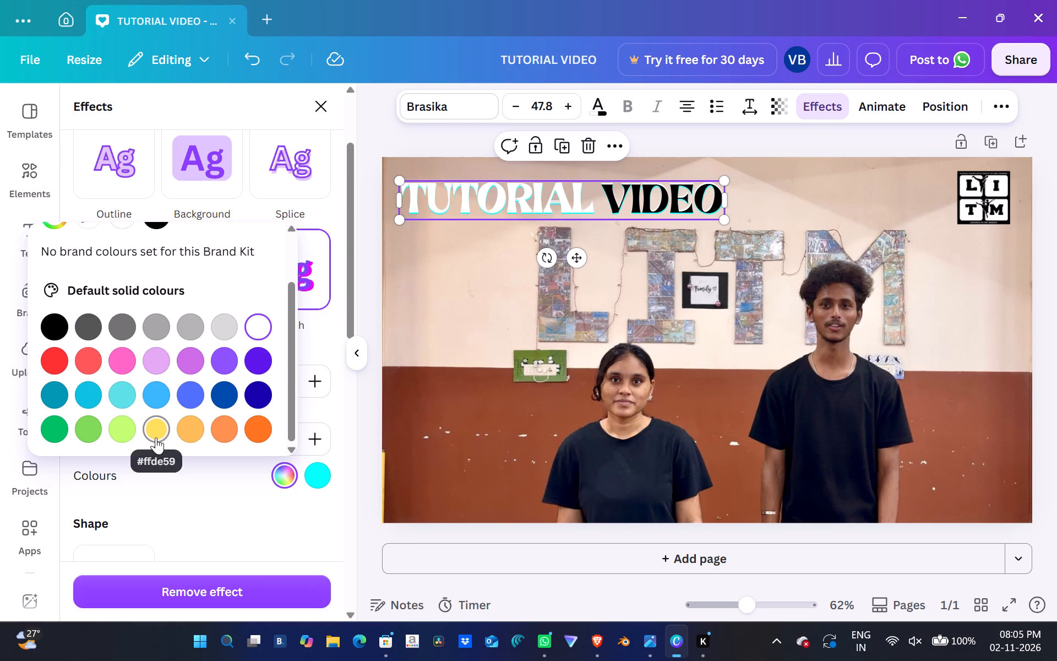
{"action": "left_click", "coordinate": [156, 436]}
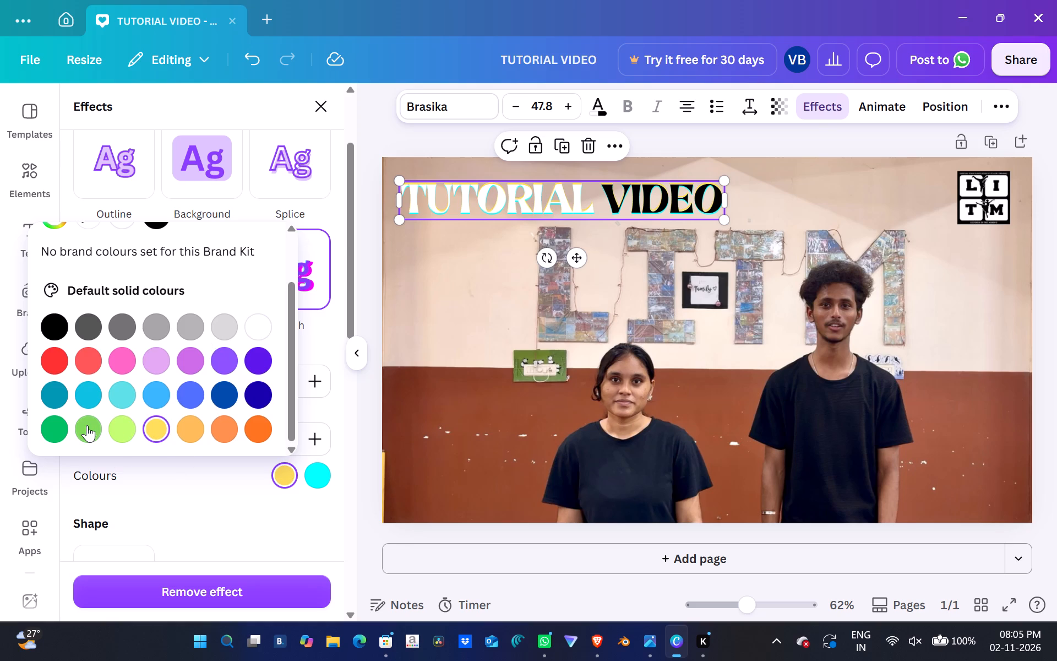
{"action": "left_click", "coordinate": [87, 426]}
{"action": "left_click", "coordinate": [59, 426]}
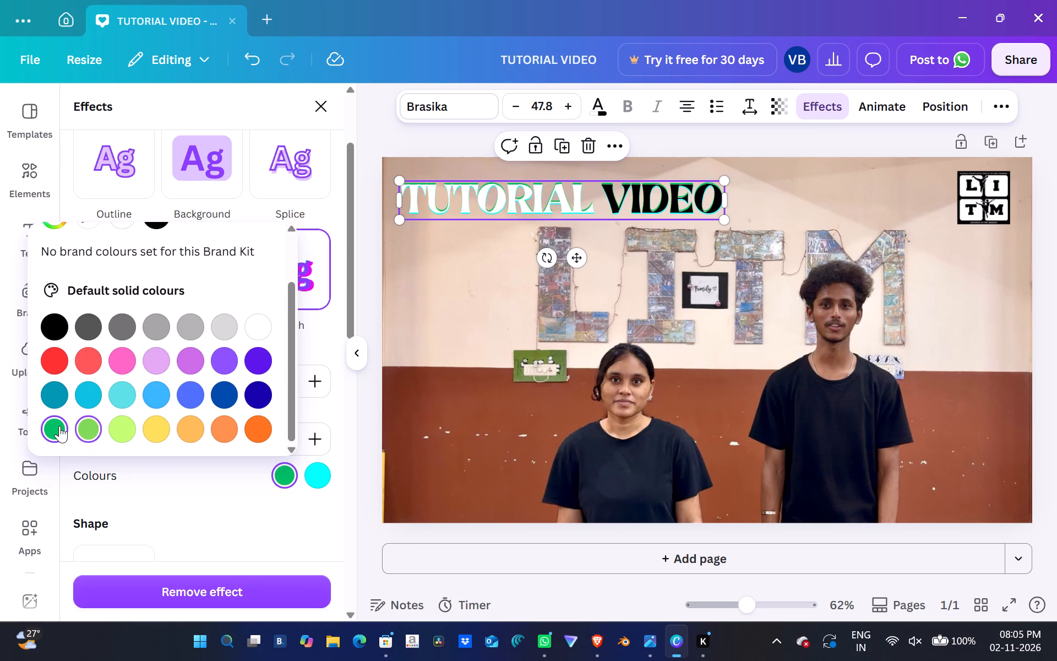
Compare teal with white as the first Glitch colour and set it to teal.
{"action": "left_click", "coordinate": [55, 398]}
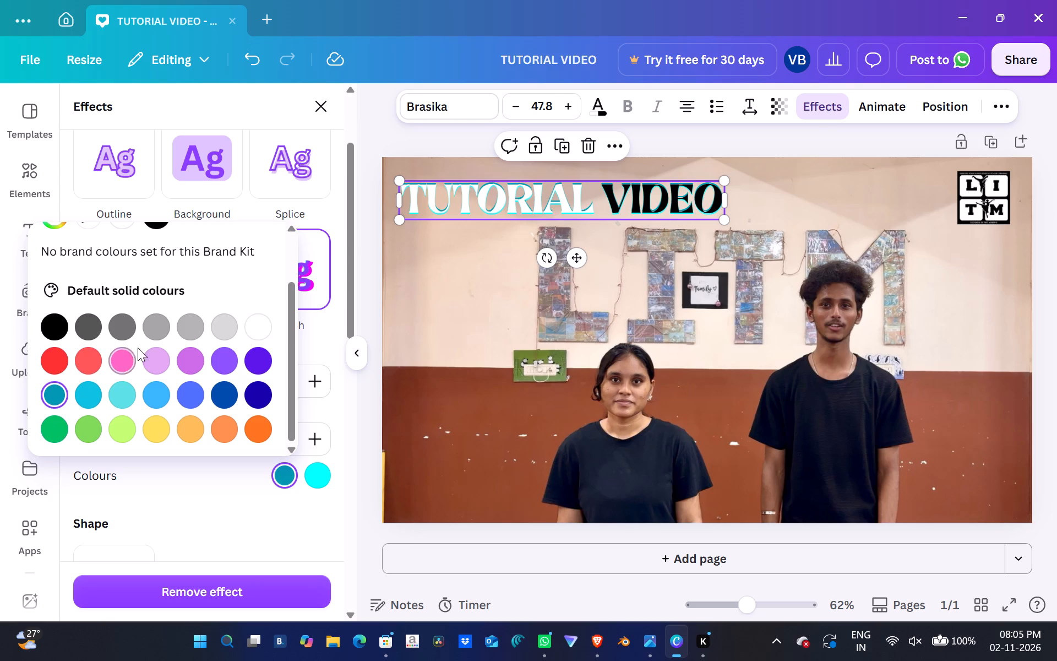
{"action": "left_click", "coordinate": [259, 321]}
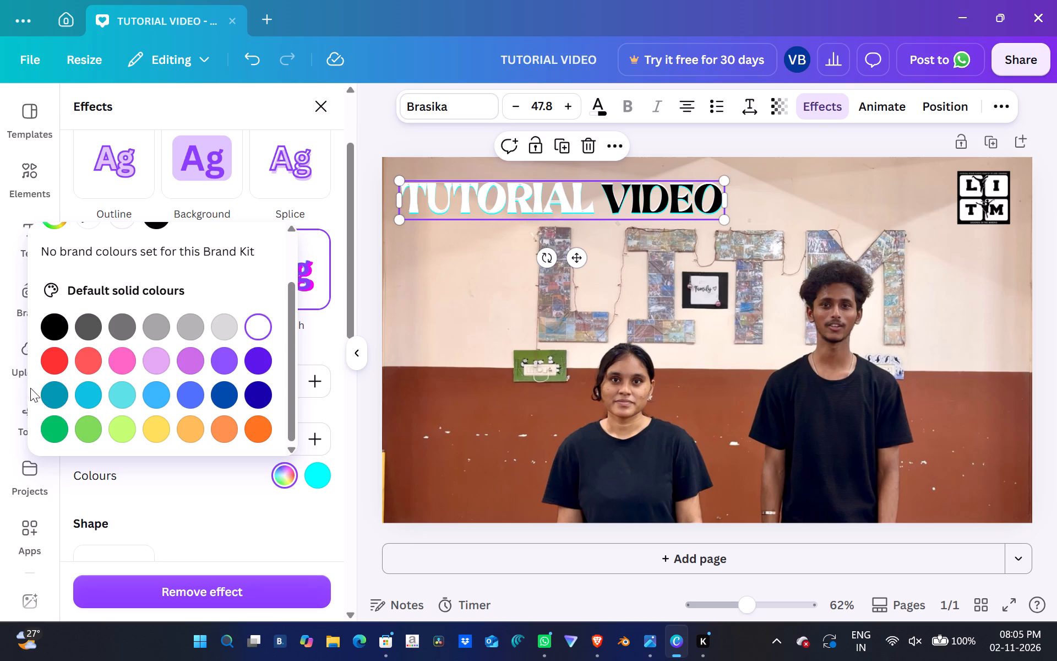
{"action": "left_click", "coordinate": [46, 393]}
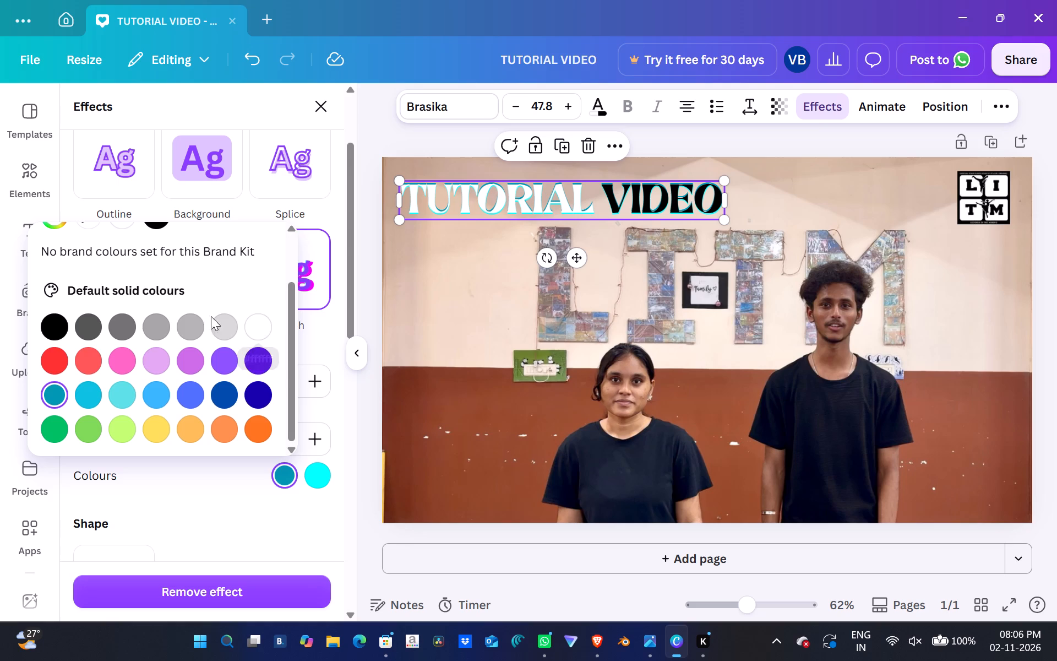
Try light grey, and set the heading's first Glitch colour to white.
{"action": "left_click", "coordinate": [218, 332]}
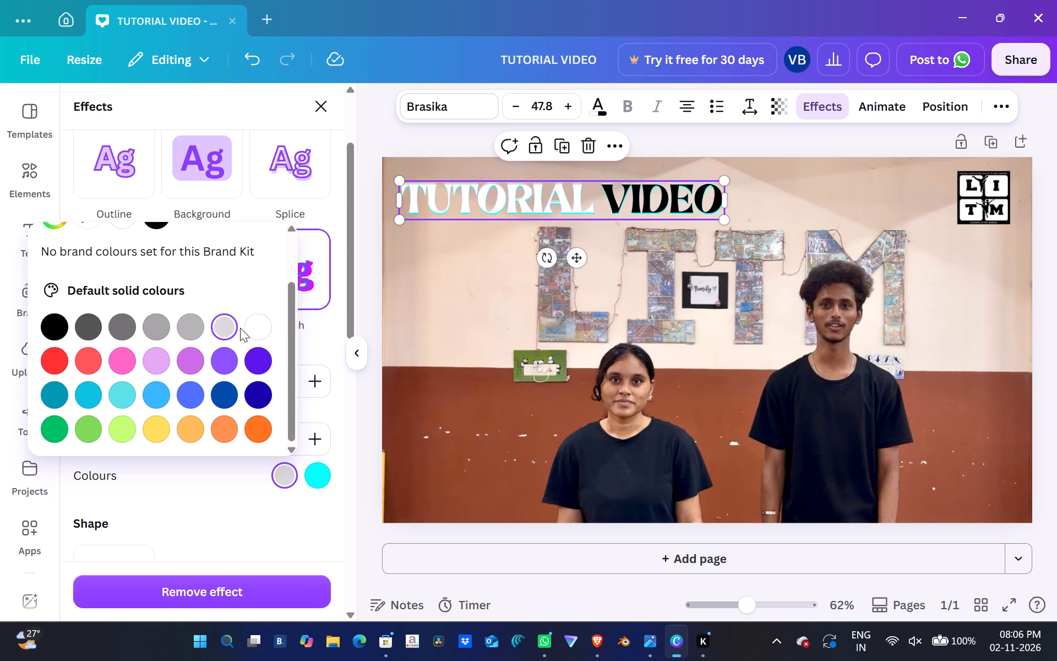
{"action": "left_click", "coordinate": [256, 328]}
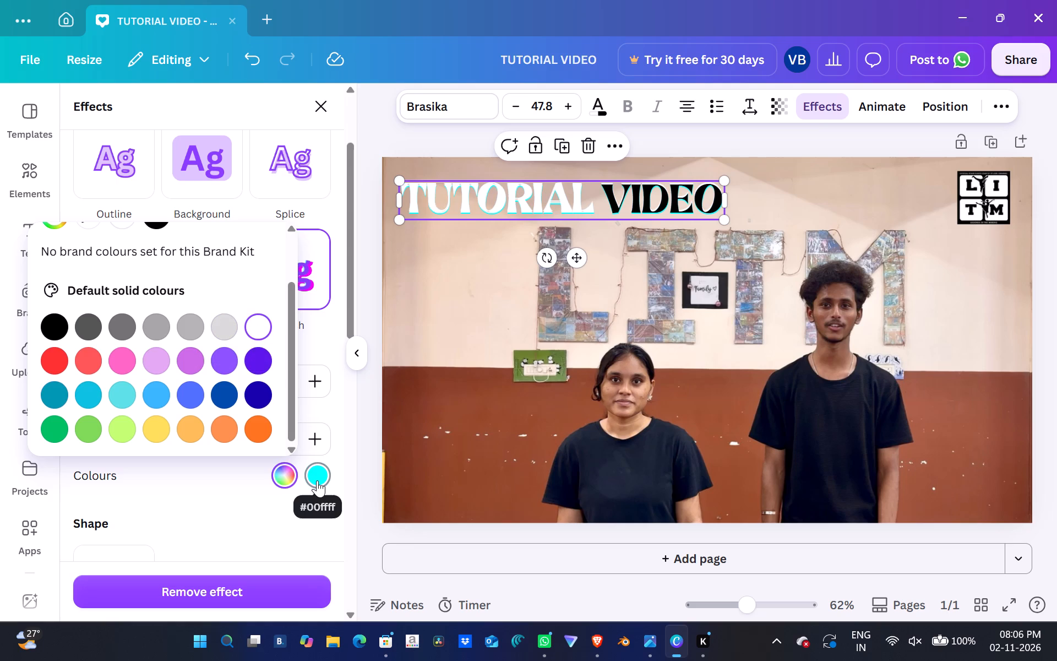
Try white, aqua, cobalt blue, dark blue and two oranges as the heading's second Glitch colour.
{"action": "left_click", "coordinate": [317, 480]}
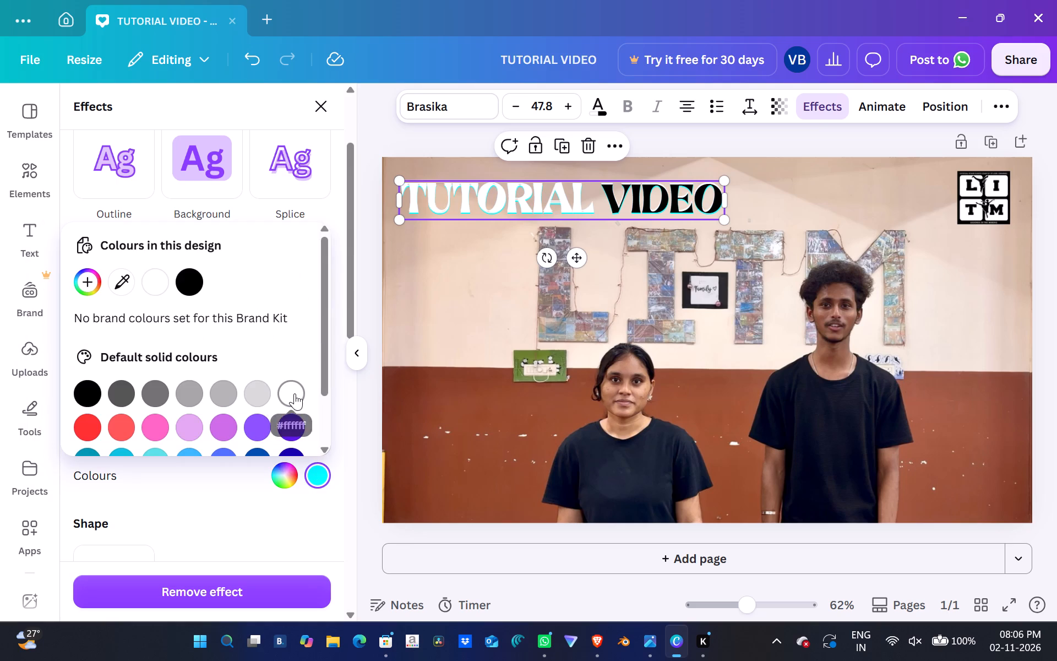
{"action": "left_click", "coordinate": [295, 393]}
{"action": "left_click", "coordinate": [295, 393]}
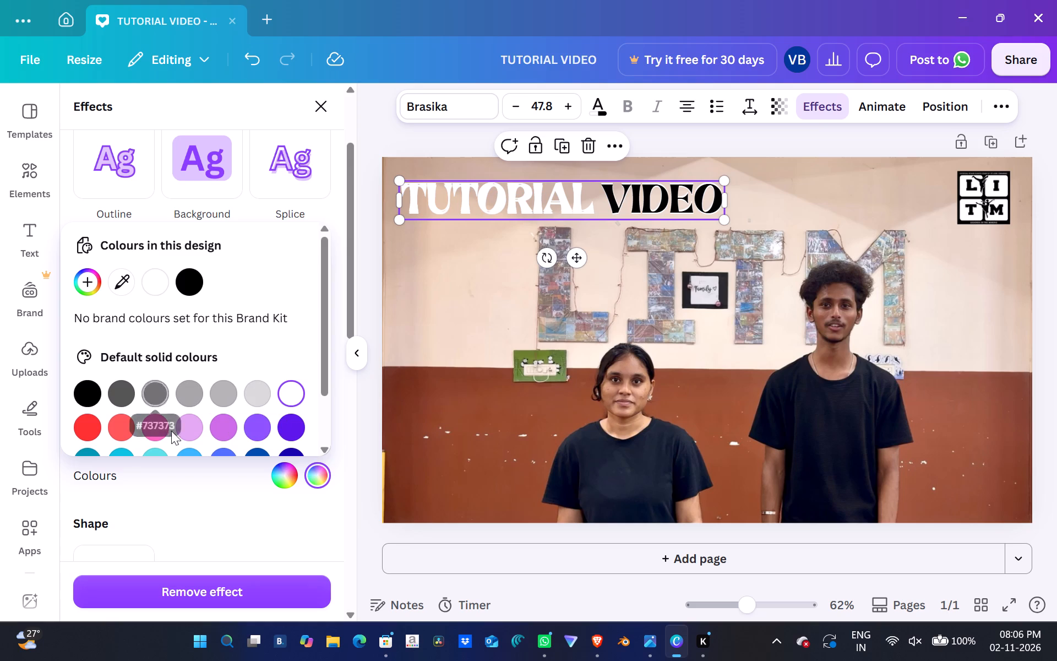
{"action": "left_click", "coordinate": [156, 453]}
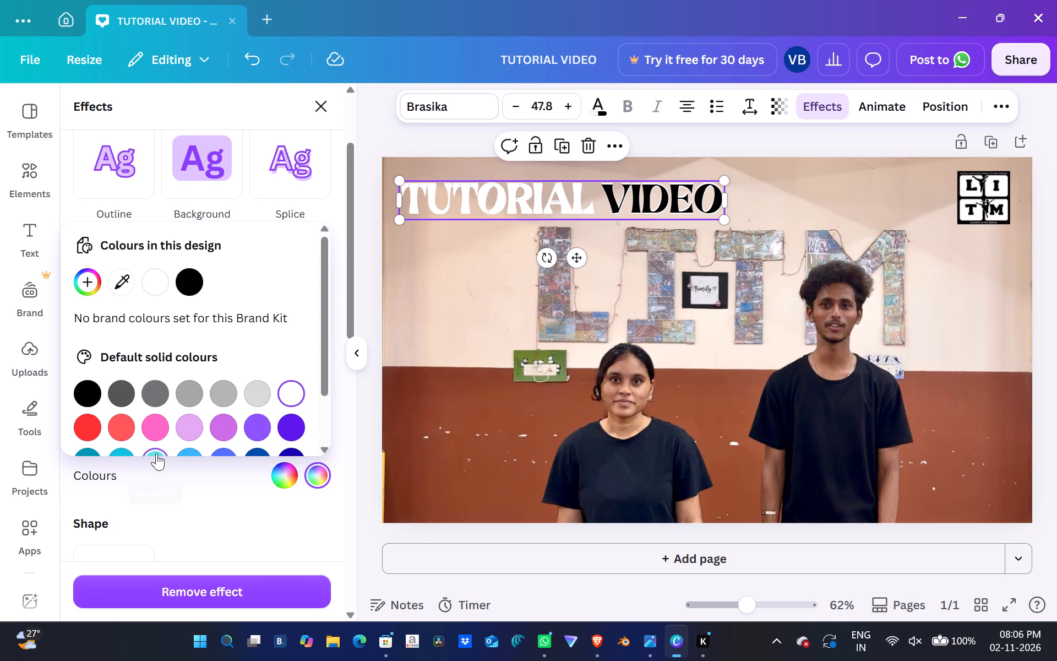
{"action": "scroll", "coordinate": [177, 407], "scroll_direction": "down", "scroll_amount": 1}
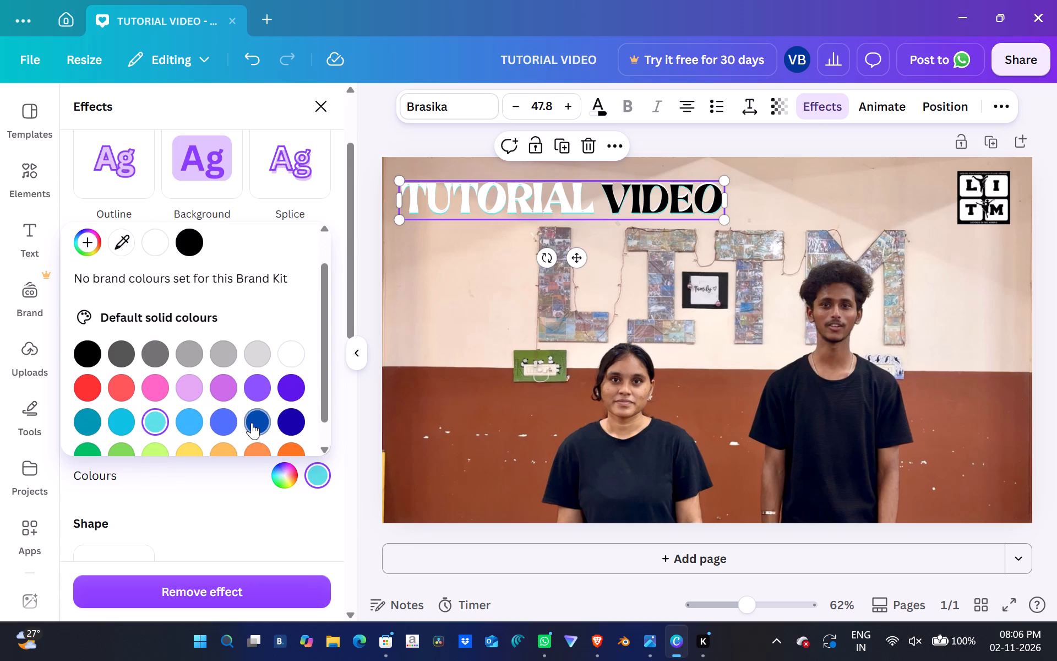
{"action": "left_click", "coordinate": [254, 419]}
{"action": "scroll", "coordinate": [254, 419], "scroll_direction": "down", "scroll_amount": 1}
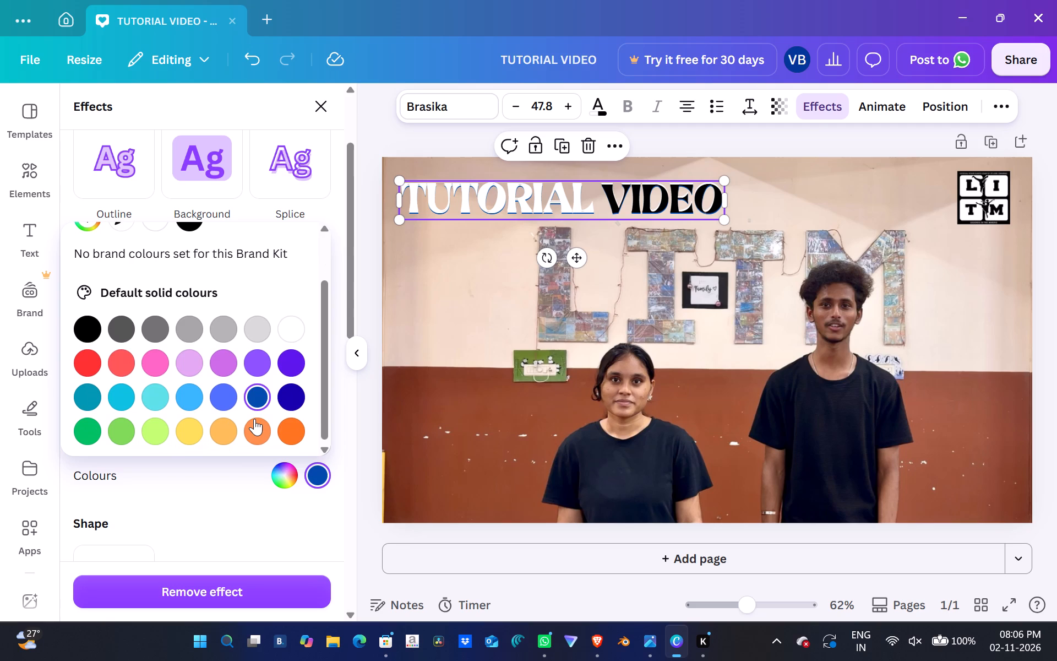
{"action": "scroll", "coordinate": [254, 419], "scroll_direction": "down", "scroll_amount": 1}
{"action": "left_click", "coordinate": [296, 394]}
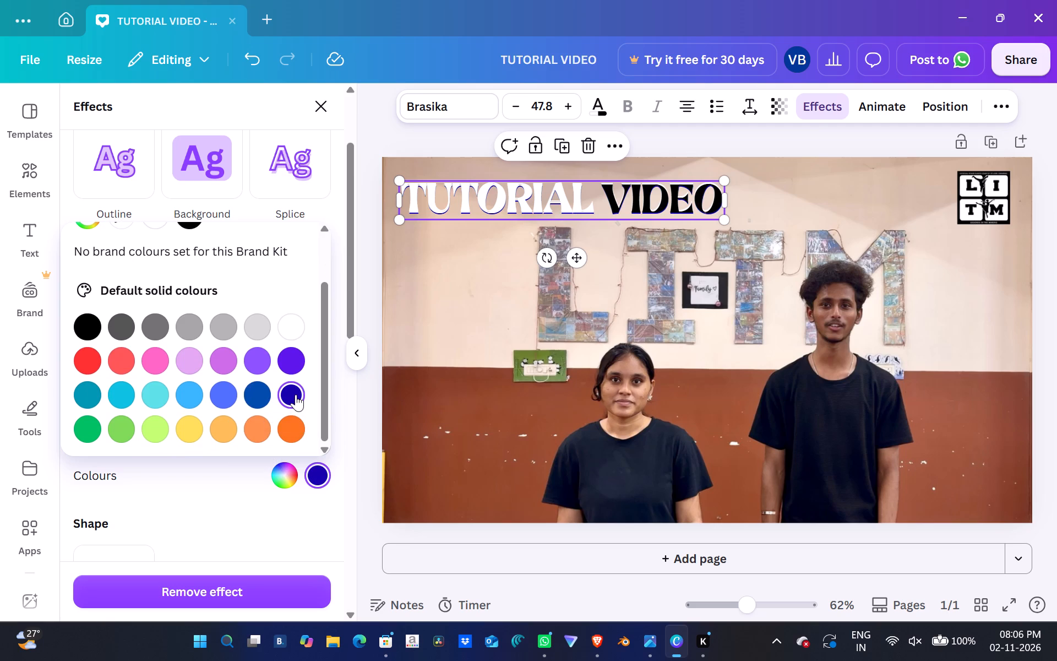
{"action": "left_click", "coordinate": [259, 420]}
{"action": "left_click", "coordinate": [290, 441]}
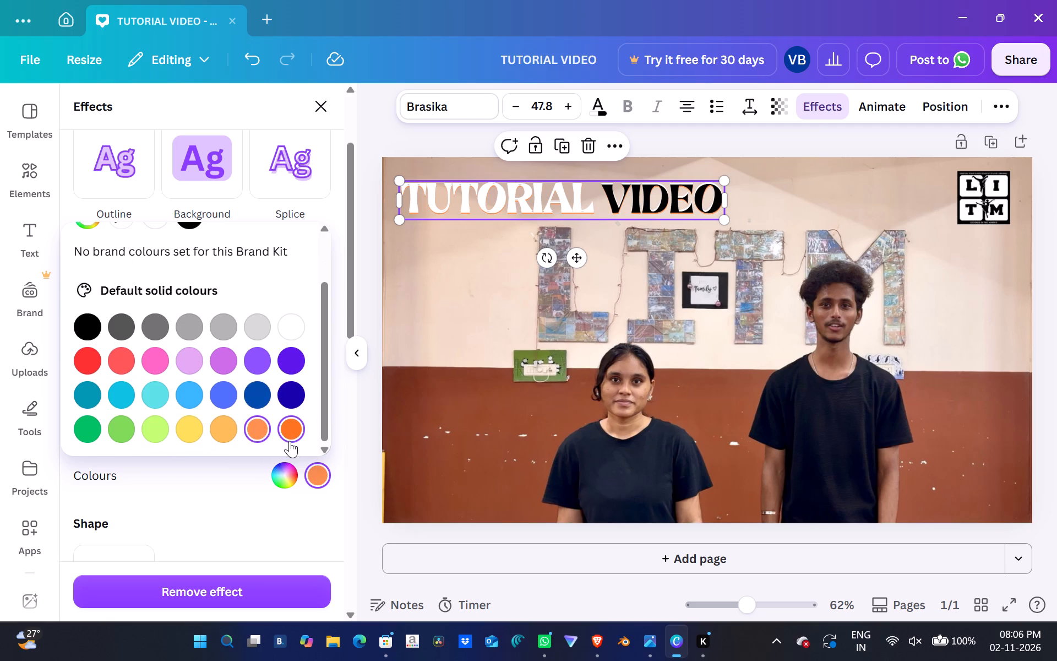
Compare dark blue with cobalt, aqua and periwinkle blue, and set the second Glitch colour to dark blue #1800ad.
{"action": "left_click", "coordinate": [297, 389]}
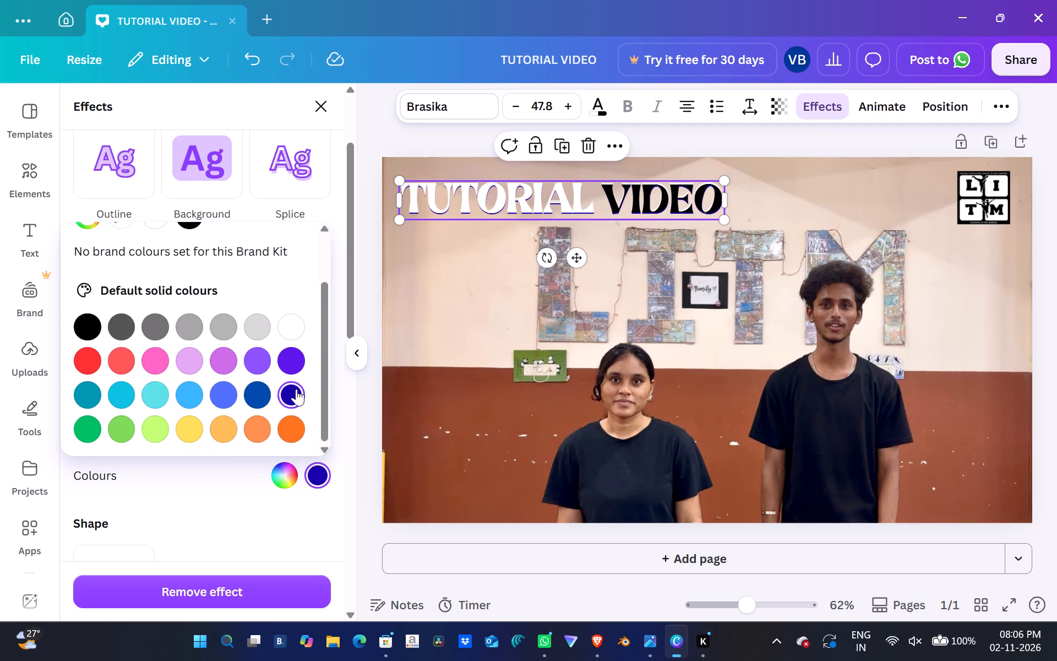
{"action": "left_click", "coordinate": [263, 386]}
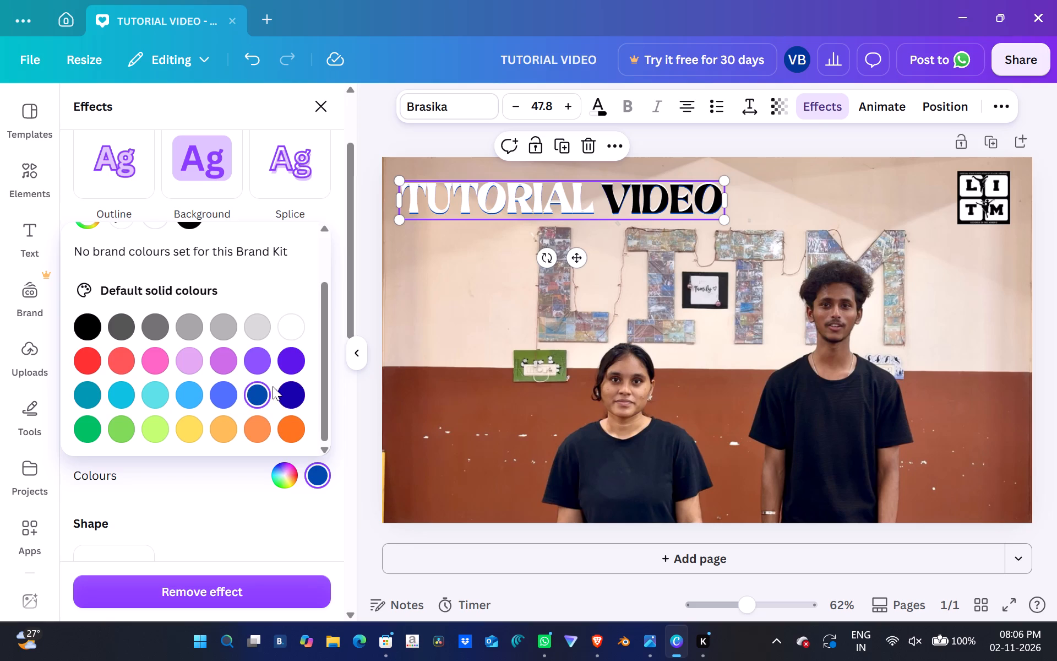
{"action": "left_click", "coordinate": [293, 386]}
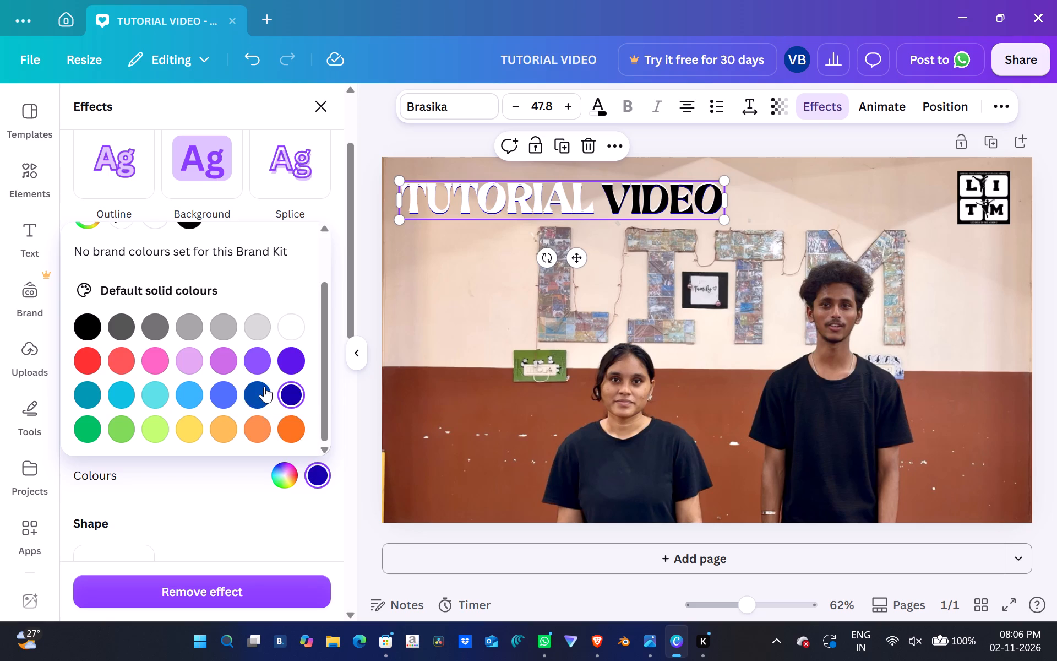
{"action": "left_click", "coordinate": [258, 386]}
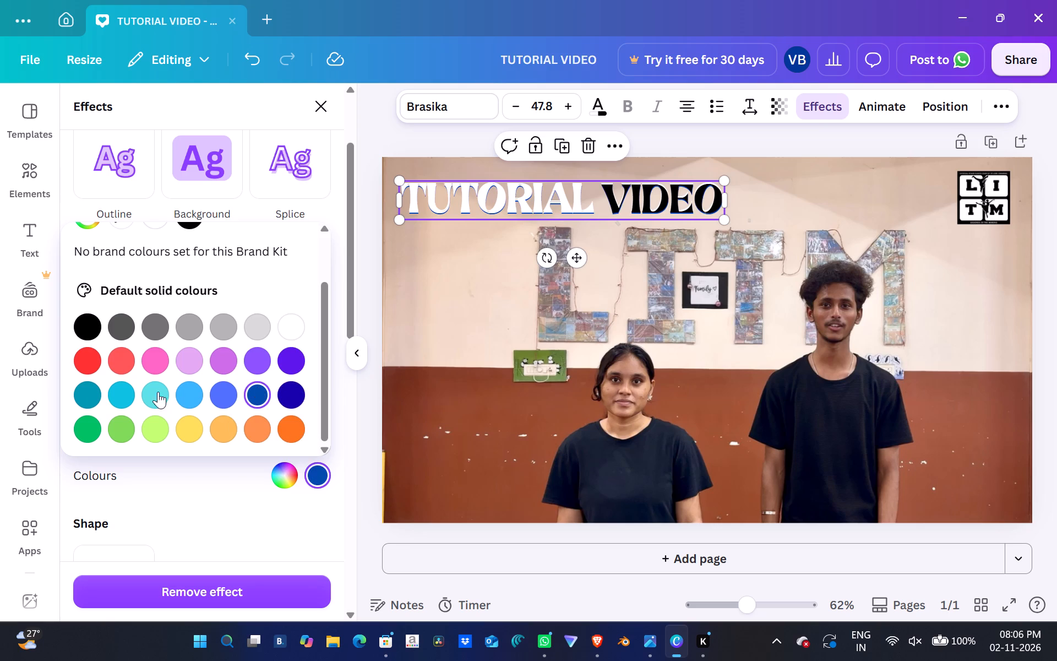
{"action": "left_click", "coordinate": [159, 393]}
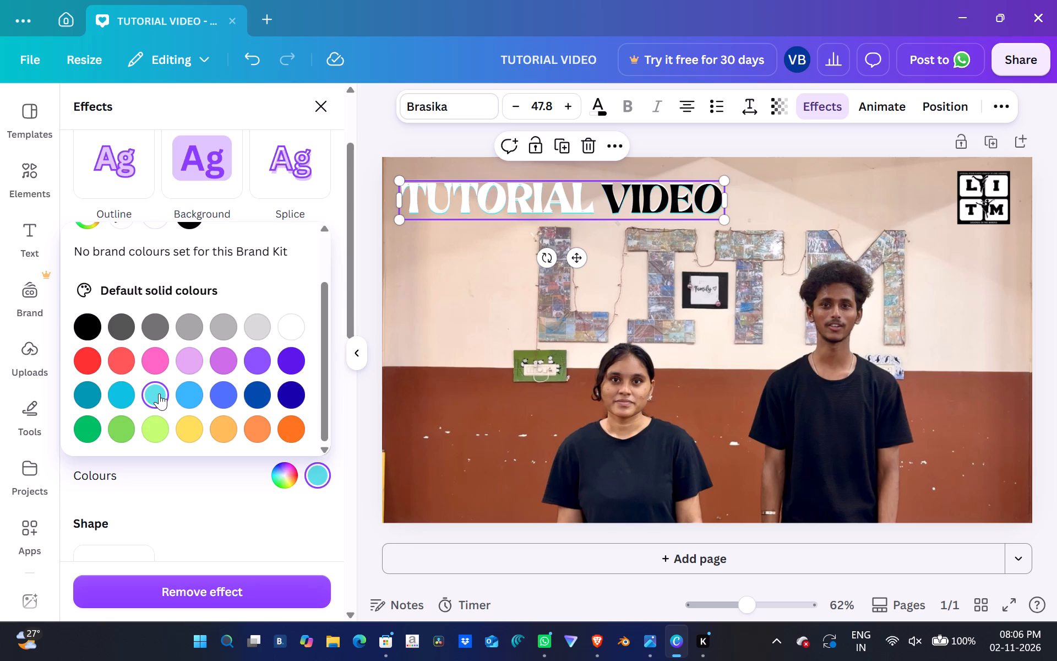
{"action": "left_click", "coordinate": [263, 391]}
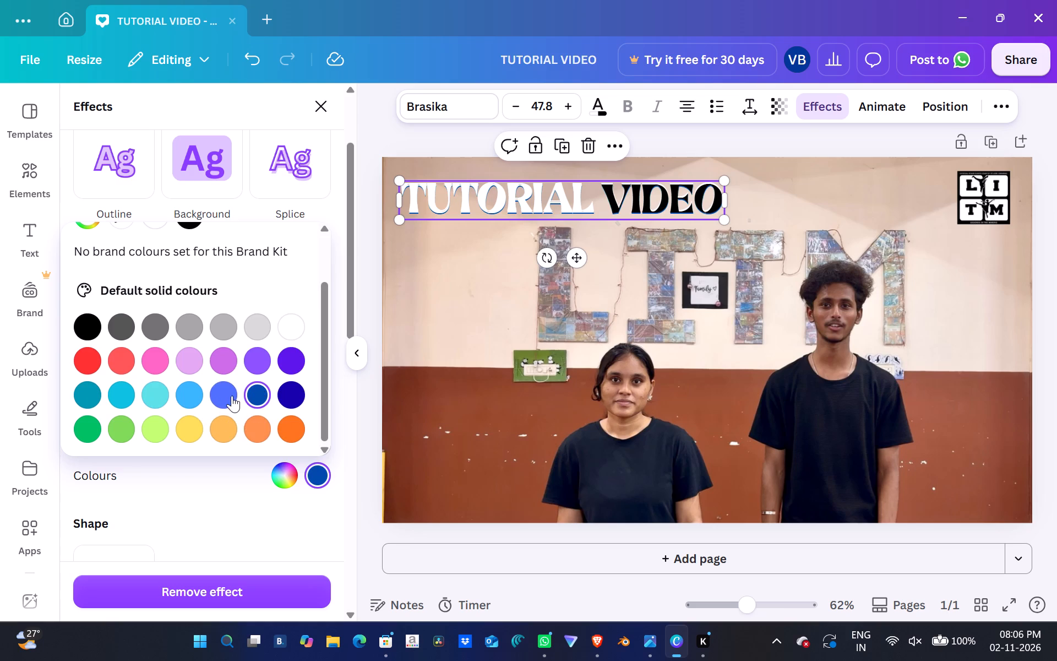
{"action": "left_click", "coordinate": [230, 395]}
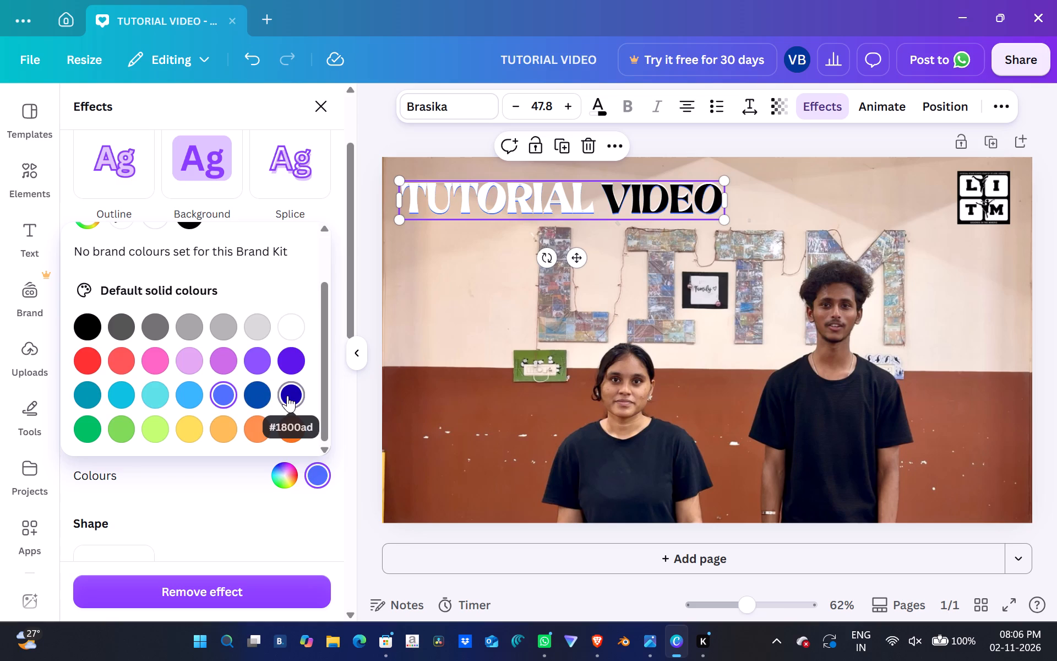
{"action": "left_click", "coordinate": [287, 395]}
{"action": "left_click", "coordinate": [263, 395]}
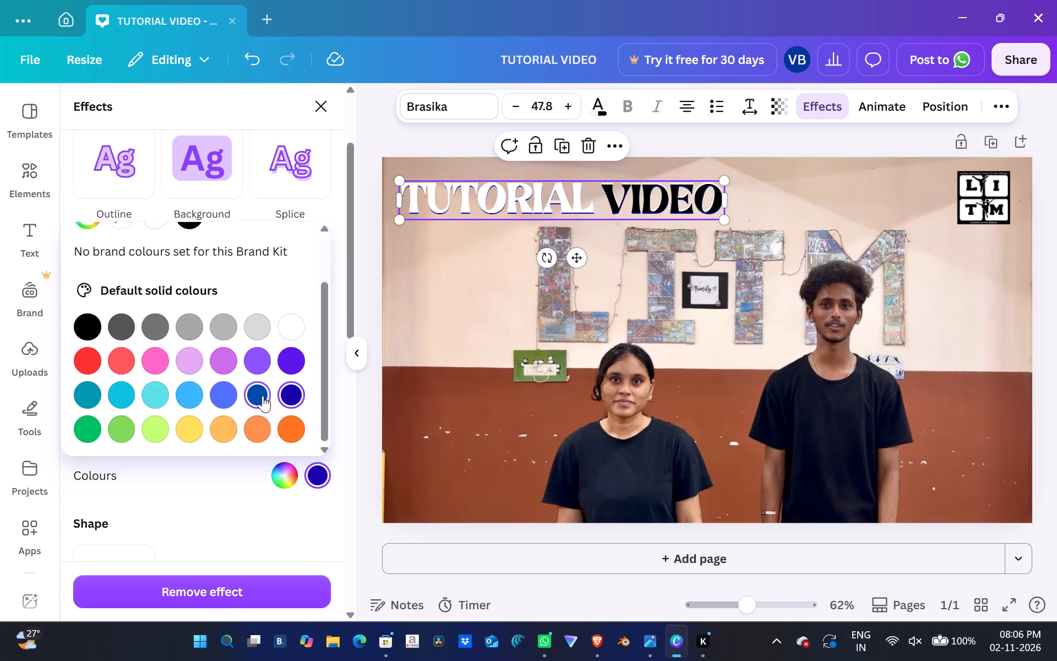
{"action": "left_click", "coordinate": [296, 394]}
{"action": "left_click", "coordinate": [322, 499]}
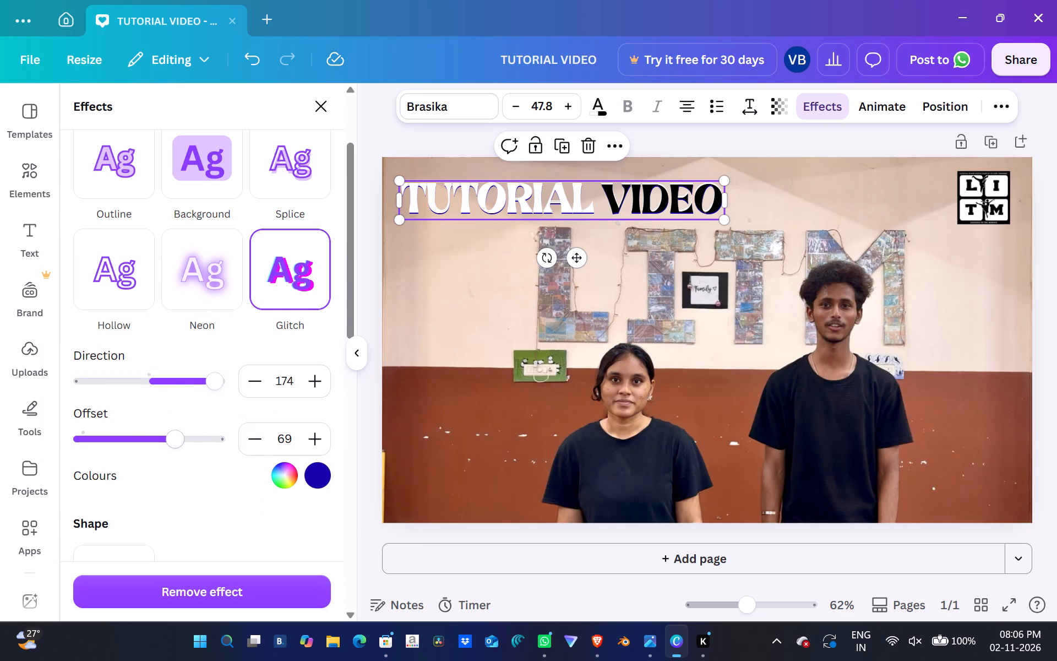
Try Glitch offsets from 1 to 100 on the heading and set the offset to 81.
{"action": "left_click_drag", "start_coordinate": [177, 441], "coordinate": [183, 441]}
{"action": "left_click_drag", "start_coordinate": [183, 441], "coordinate": [78, 438]}
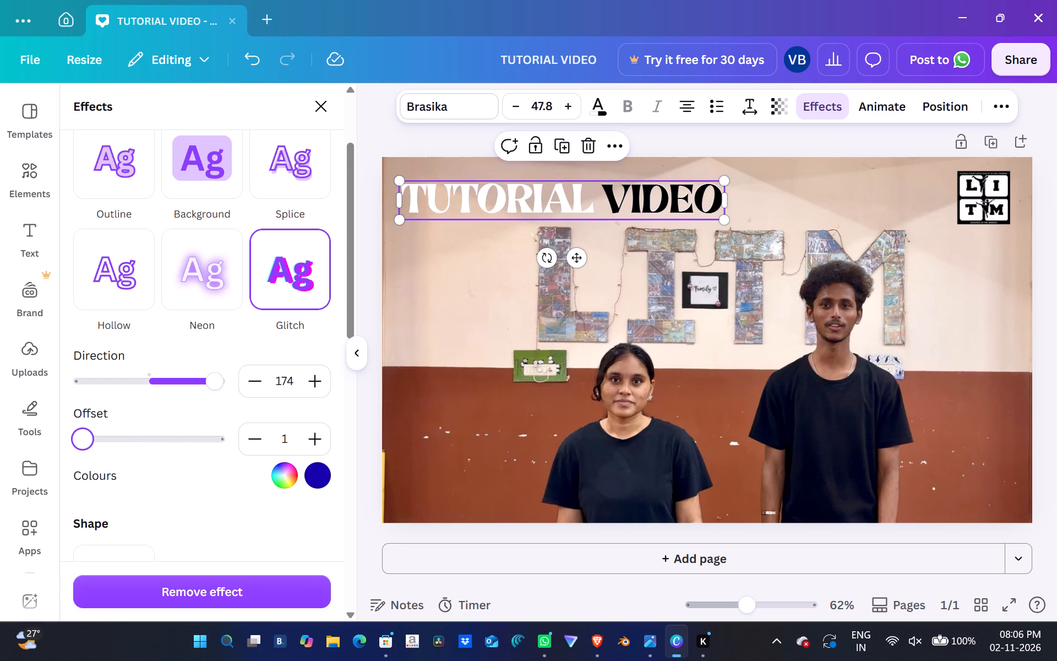
{"action": "left_click_drag", "start_coordinate": [78, 438], "coordinate": [275, 446]}
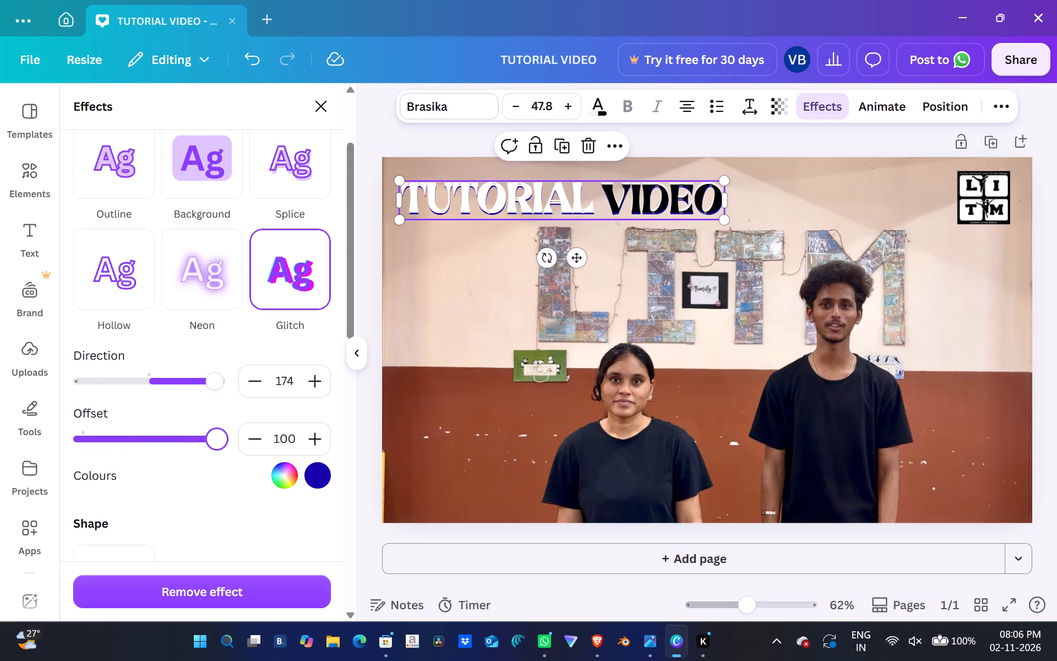
{"action": "left_click_drag", "start_coordinate": [275, 446], "coordinate": [260, 451]}
{"action": "left_click_drag", "start_coordinate": [260, 451], "coordinate": [193, 449]}
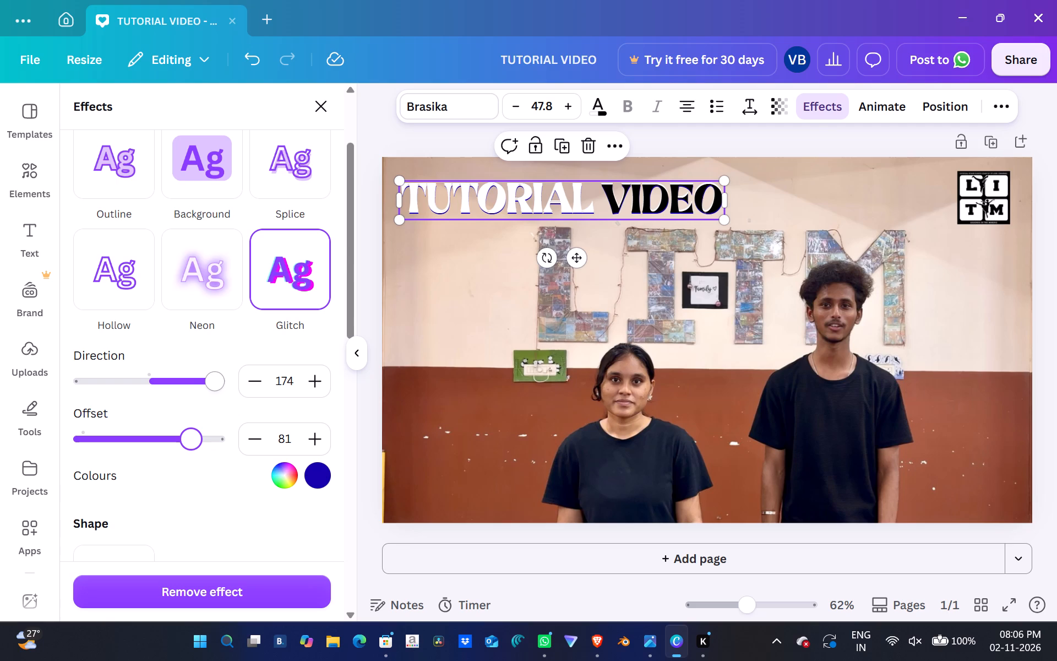
Try positive and negative Glitch directions on the heading and set the direction to 107.
{"action": "left_click_drag", "start_coordinate": [214, 388], "coordinate": [99, 395]}
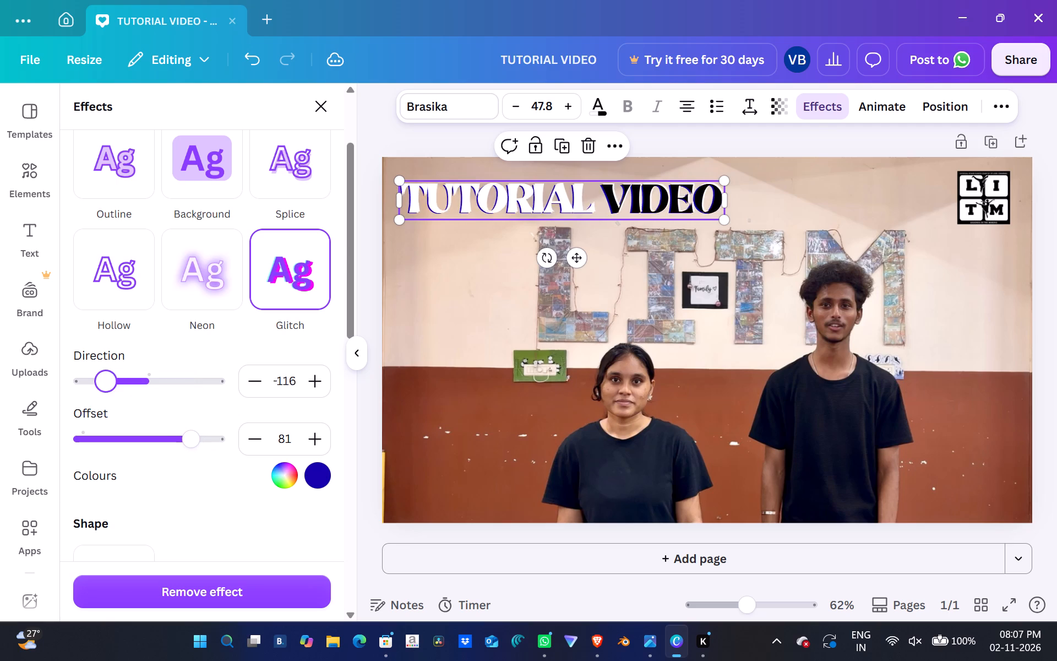
{"action": "left_click_drag", "start_coordinate": [99, 395], "coordinate": [144, 392]}
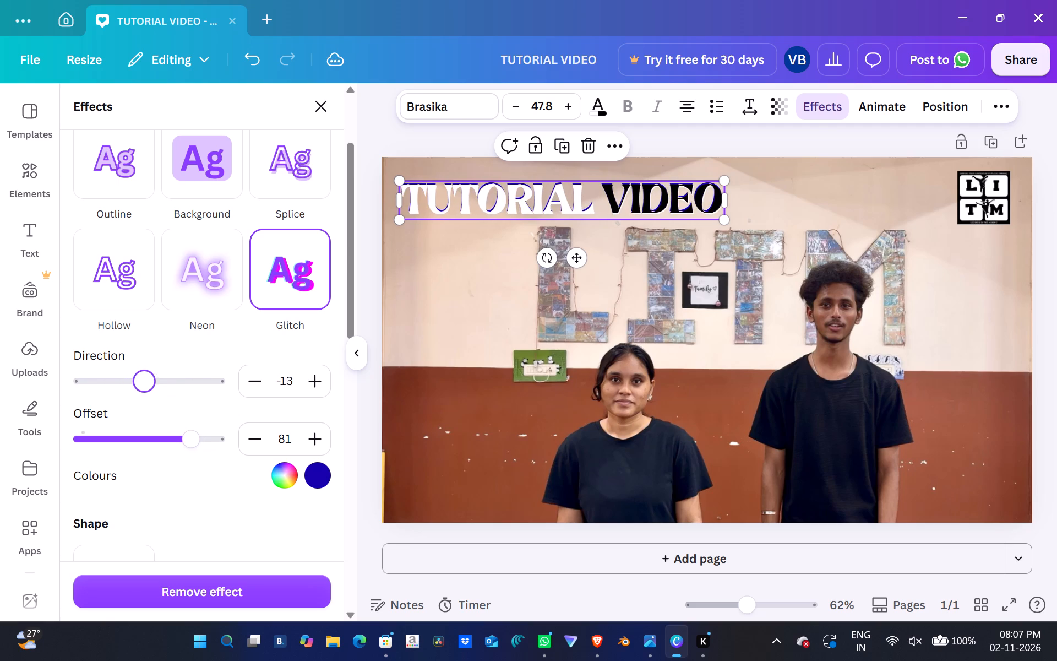
{"action": "left_click_drag", "start_coordinate": [144, 392], "coordinate": [175, 388]}
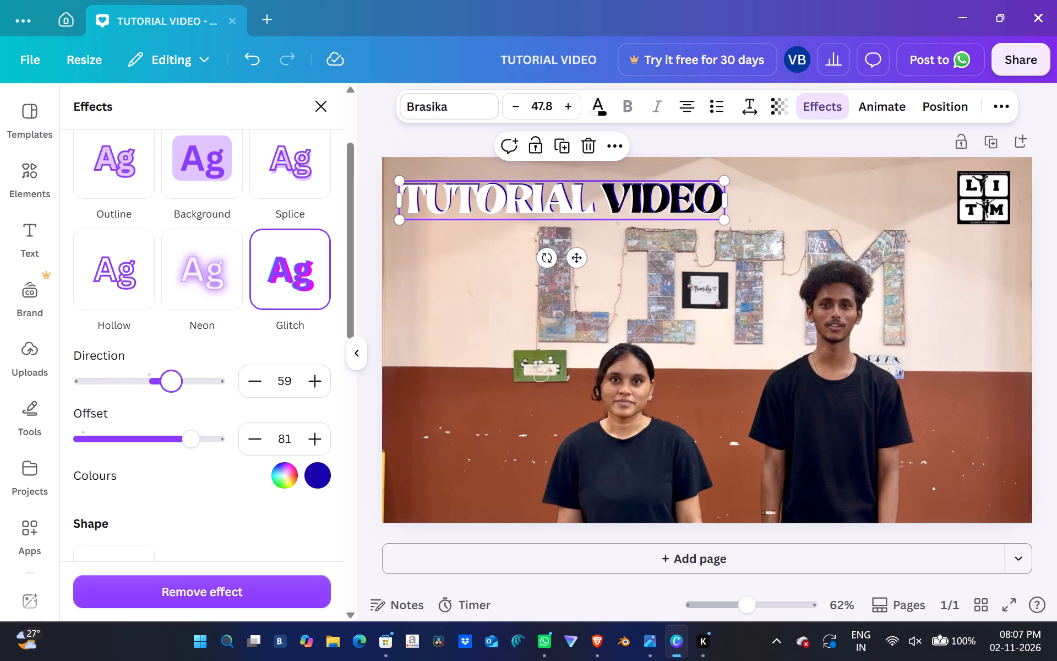
{"action": "left_click_drag", "start_coordinate": [175, 388], "coordinate": [217, 372]}
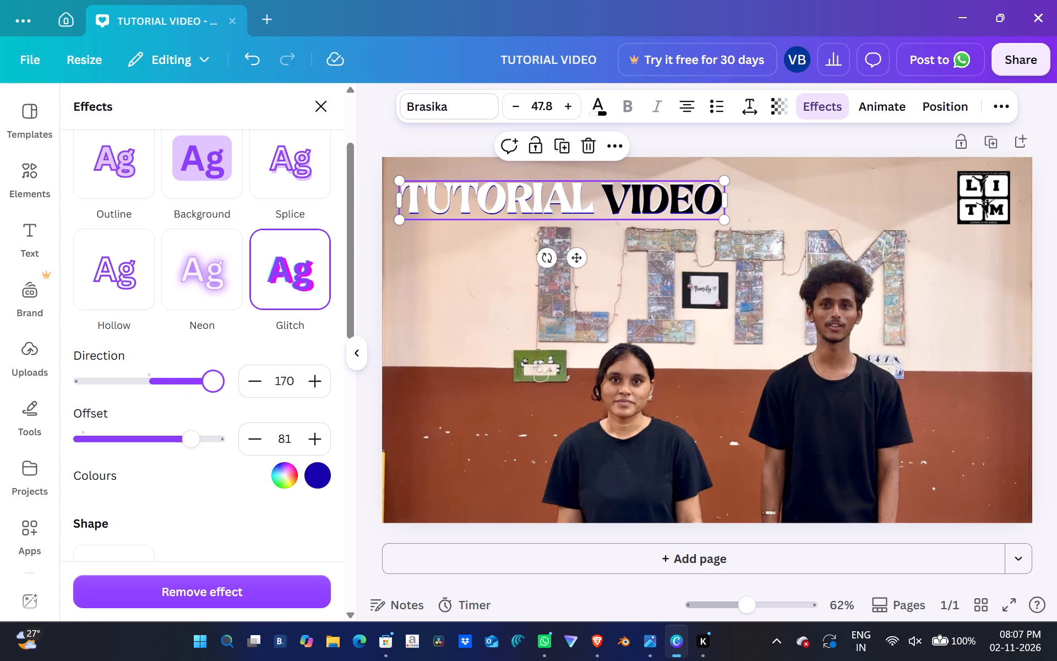
{"action": "left_click_drag", "start_coordinate": [217, 372], "coordinate": [141, 392]}
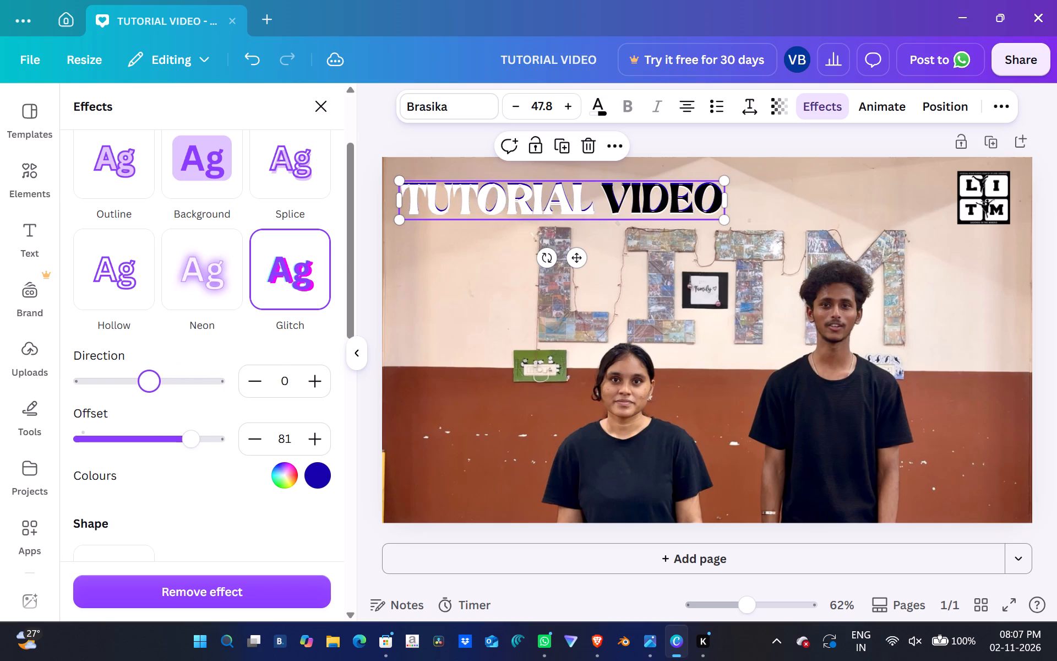
{"action": "left_click_drag", "start_coordinate": [141, 392], "coordinate": [155, 393]}
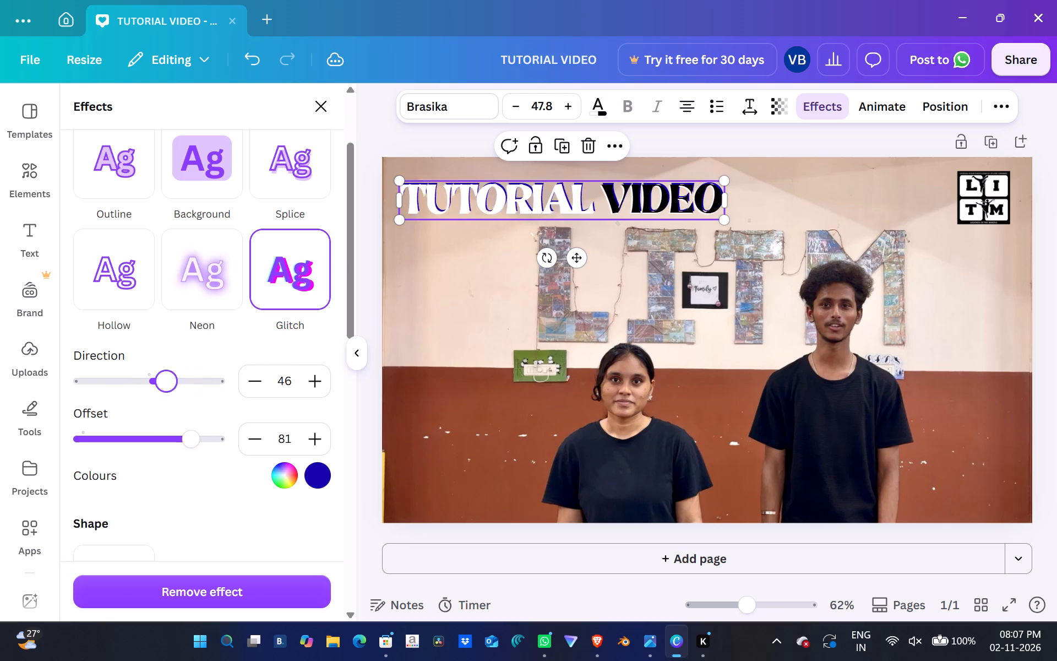
{"action": "left_click_drag", "start_coordinate": [155, 393], "coordinate": [128, 391]}
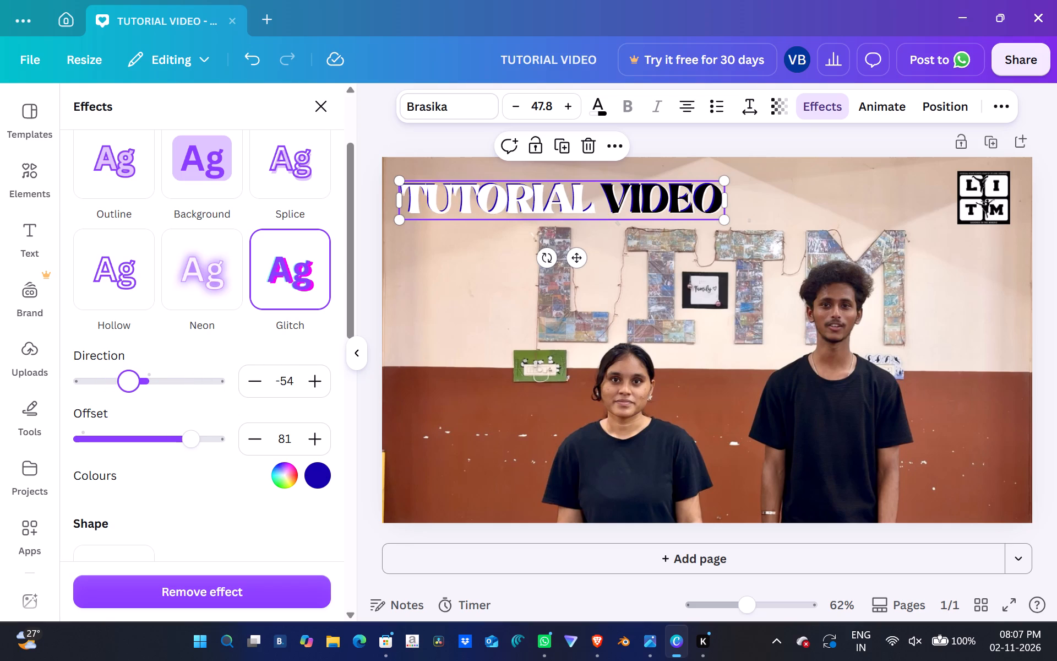
{"action": "left_click_drag", "start_coordinate": [128, 391], "coordinate": [169, 389]}
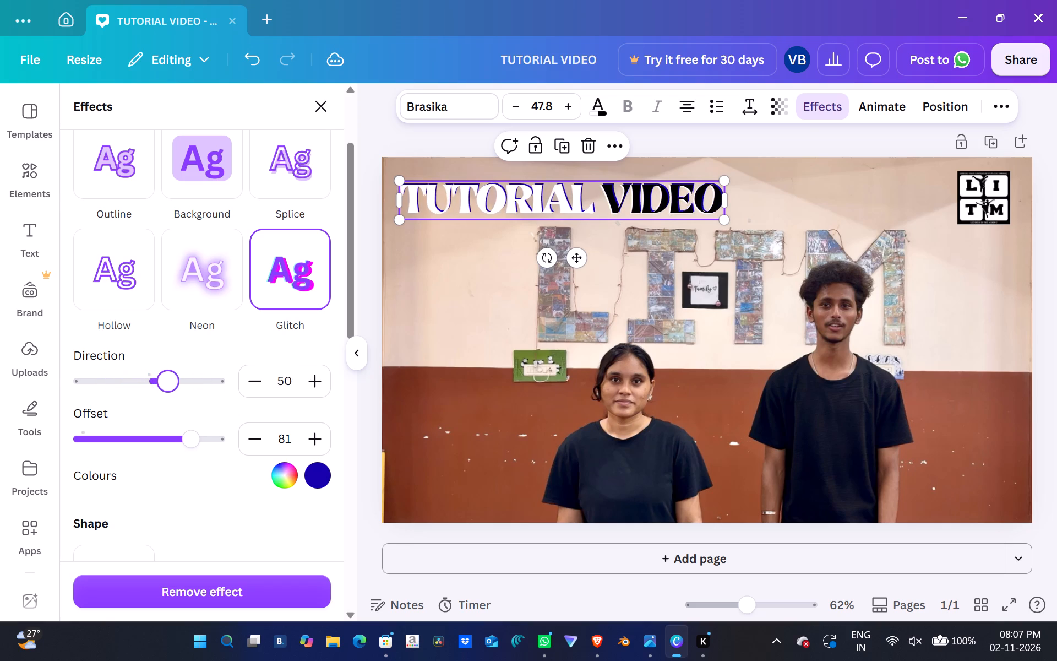
{"action": "left_click_drag", "start_coordinate": [169, 389], "coordinate": [197, 371]}
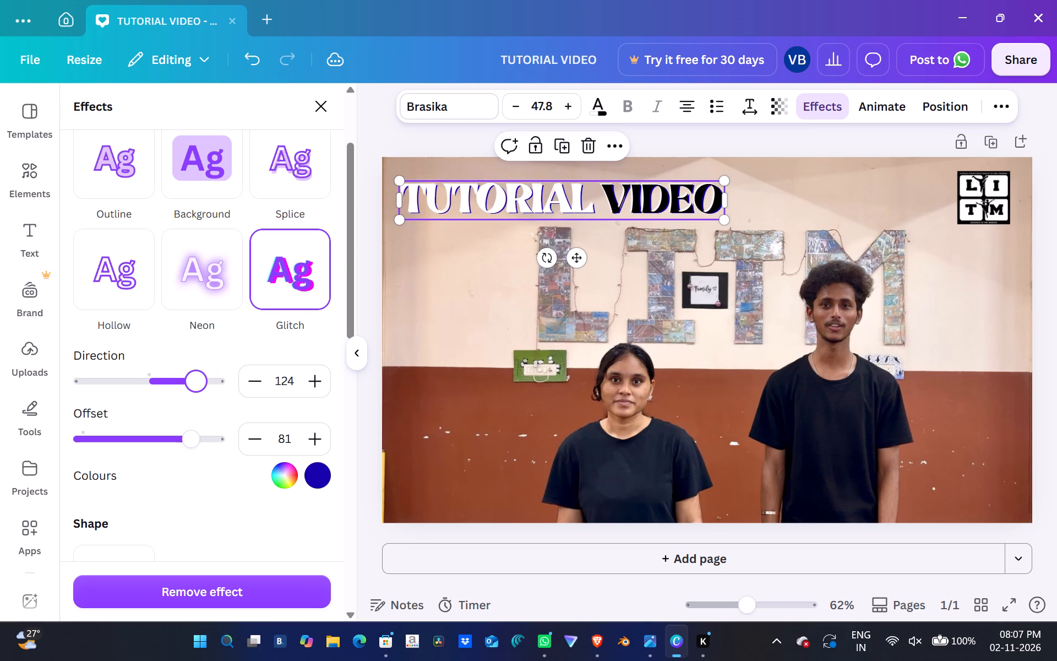
{"action": "left_click_drag", "start_coordinate": [197, 371], "coordinate": [178, 371]}
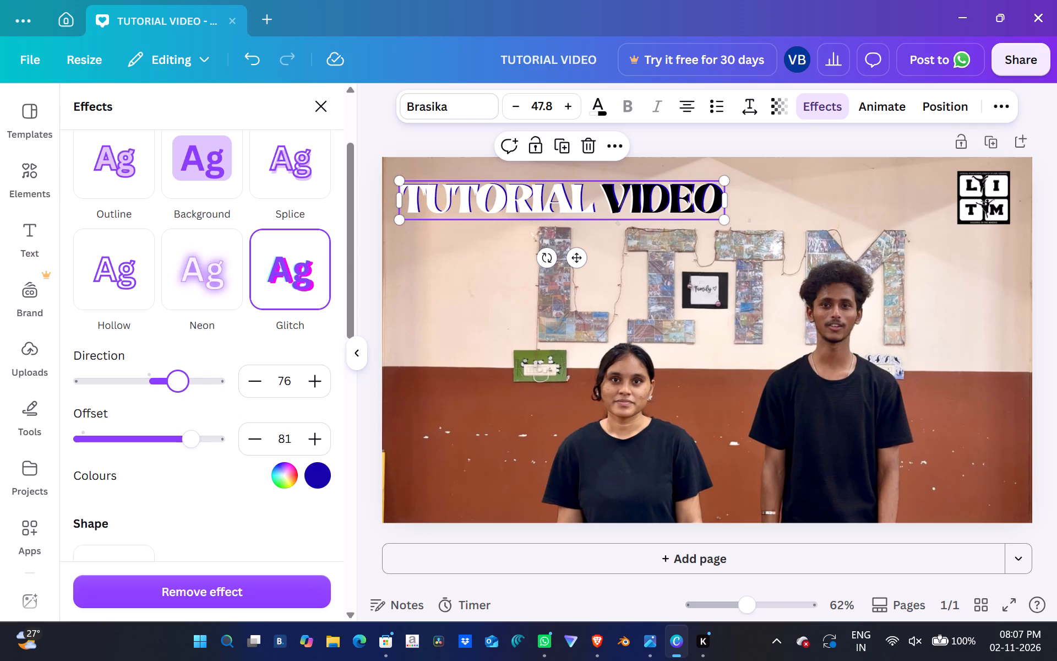
{"action": "left_click_drag", "start_coordinate": [178, 371], "coordinate": [190, 370]}
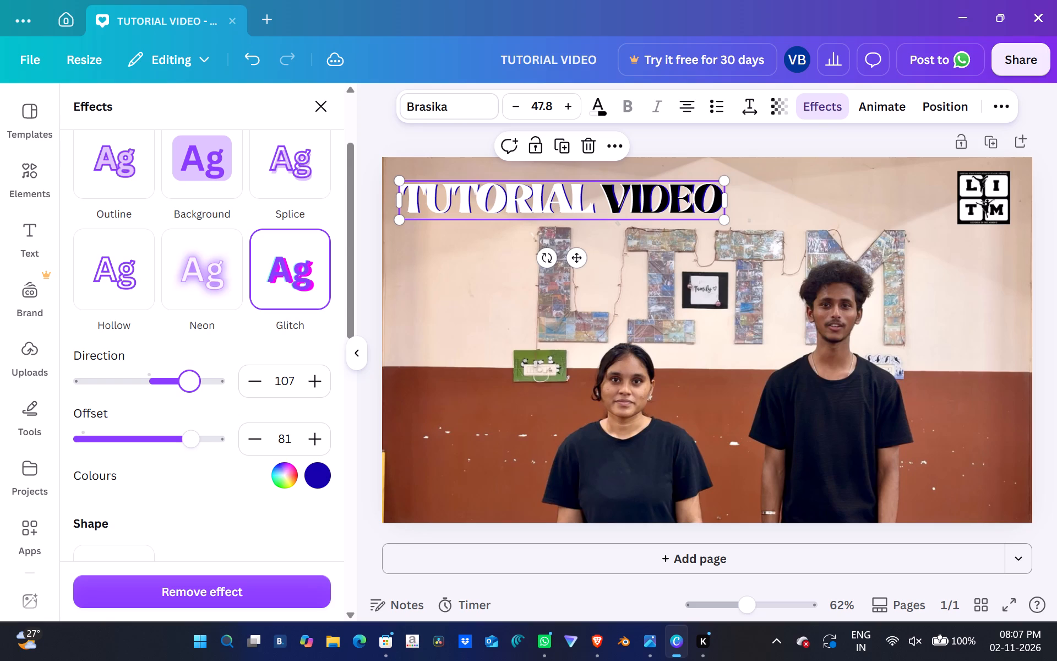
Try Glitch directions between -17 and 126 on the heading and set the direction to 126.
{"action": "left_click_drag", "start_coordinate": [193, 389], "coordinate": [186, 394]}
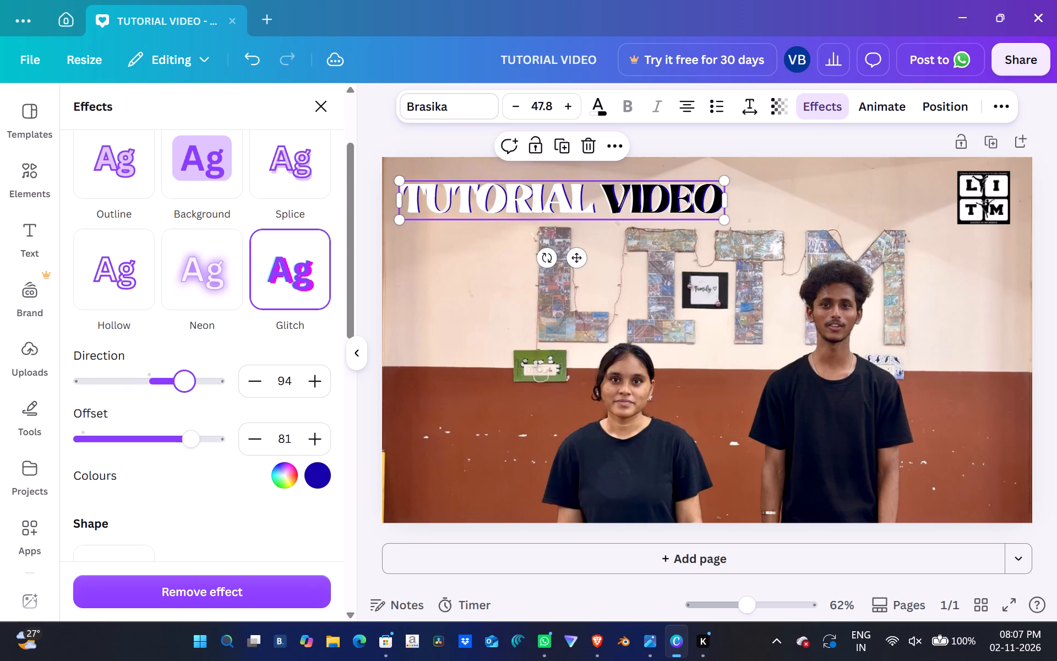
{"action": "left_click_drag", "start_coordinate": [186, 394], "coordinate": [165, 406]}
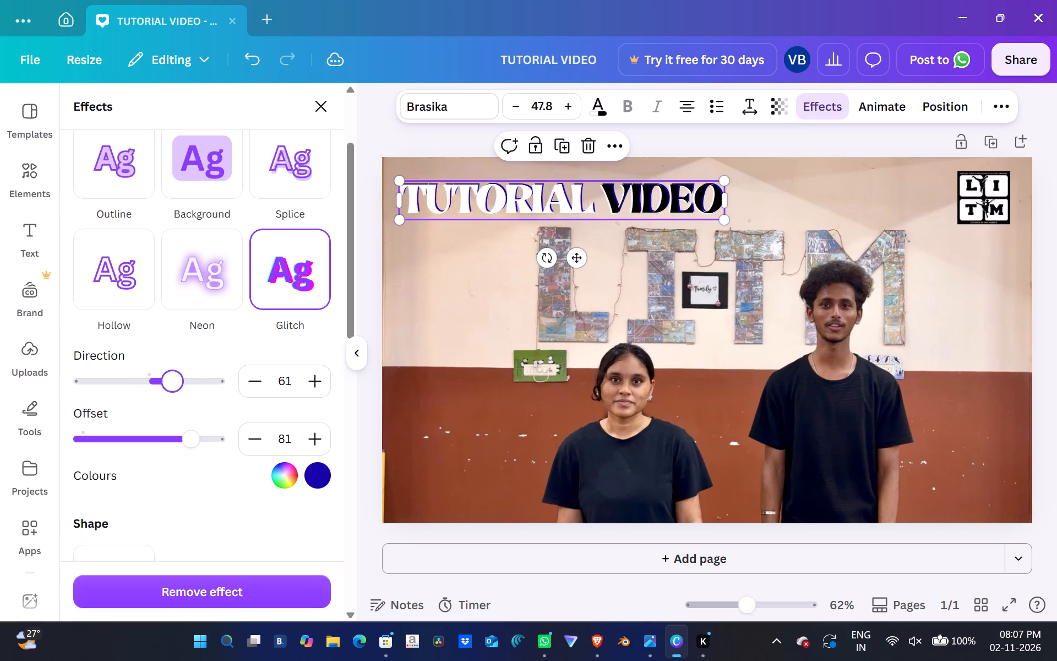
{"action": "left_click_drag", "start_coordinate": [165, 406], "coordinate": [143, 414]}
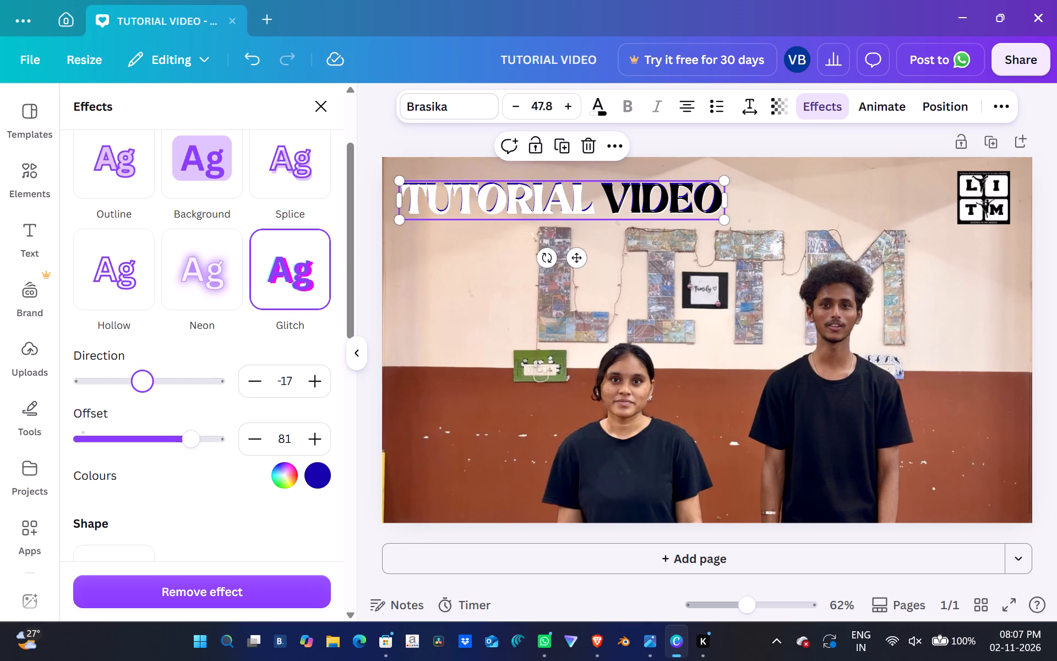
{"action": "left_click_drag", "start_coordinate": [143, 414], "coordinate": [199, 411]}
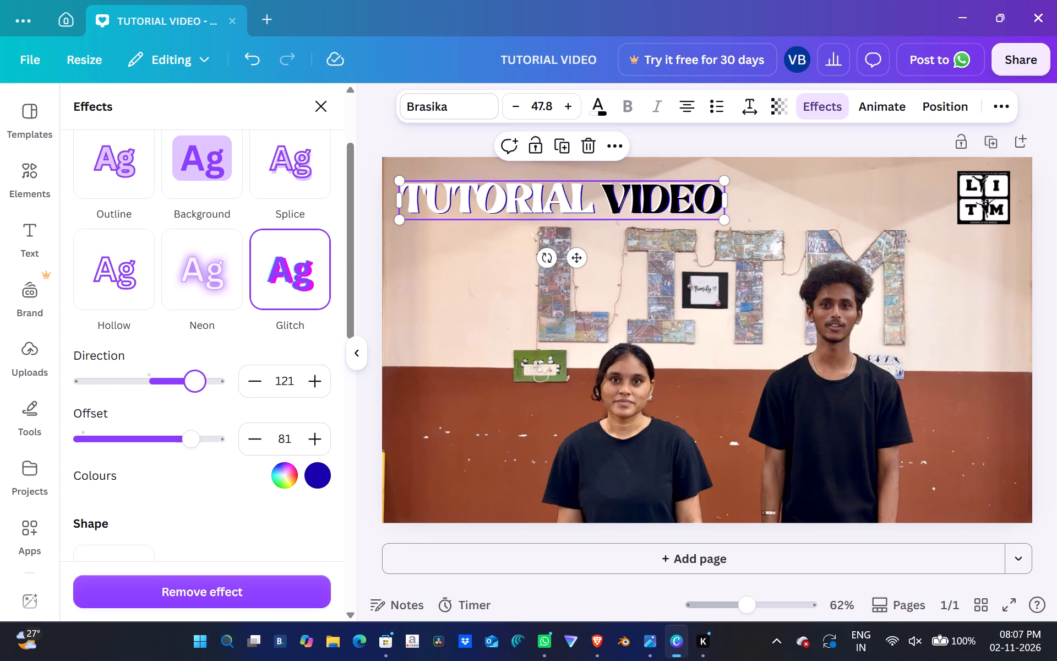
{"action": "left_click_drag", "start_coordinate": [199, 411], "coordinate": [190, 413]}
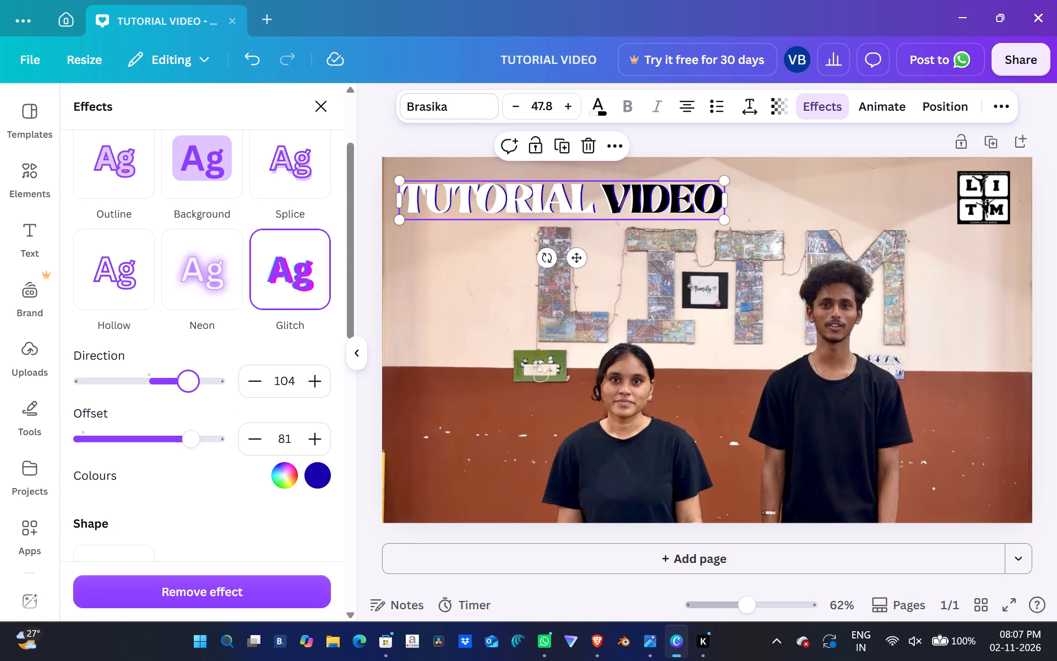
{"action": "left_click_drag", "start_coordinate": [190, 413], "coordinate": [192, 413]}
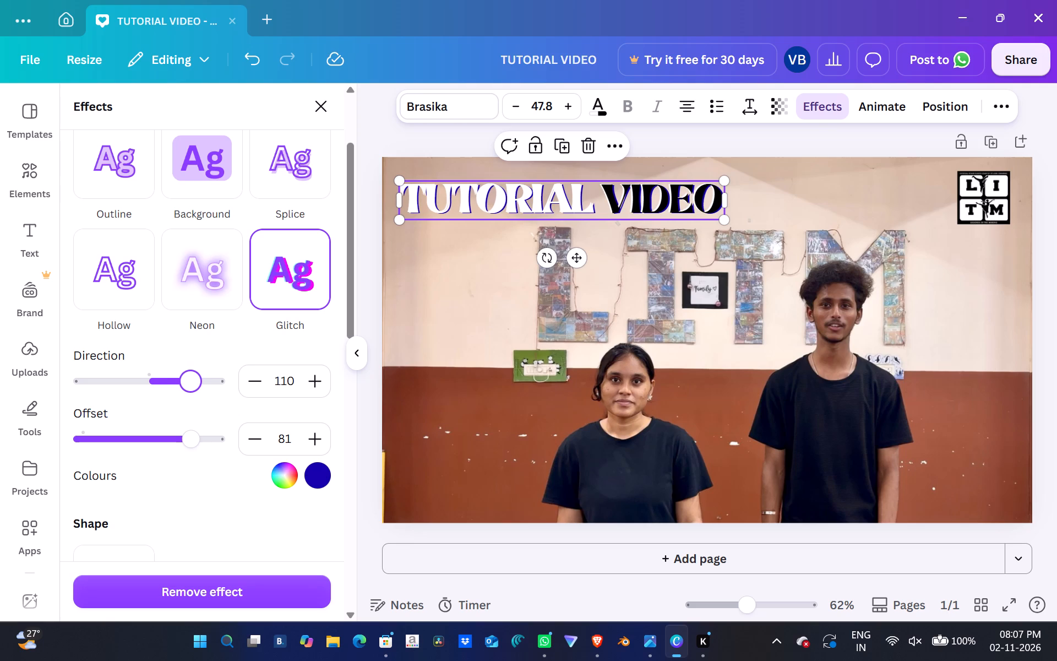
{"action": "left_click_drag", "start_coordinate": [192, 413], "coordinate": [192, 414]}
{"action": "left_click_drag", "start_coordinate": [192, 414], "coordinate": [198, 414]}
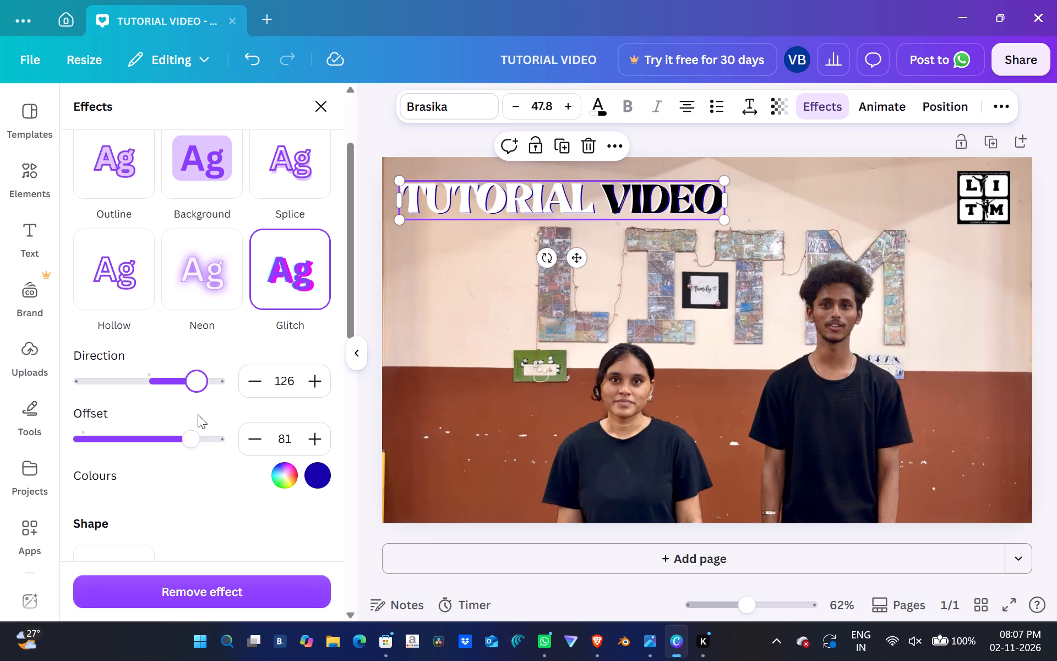
Try the Neon effect on the heading, and reapply Glitch with its default magenta and cyan settings.
{"action": "left_click", "coordinate": [212, 293]}
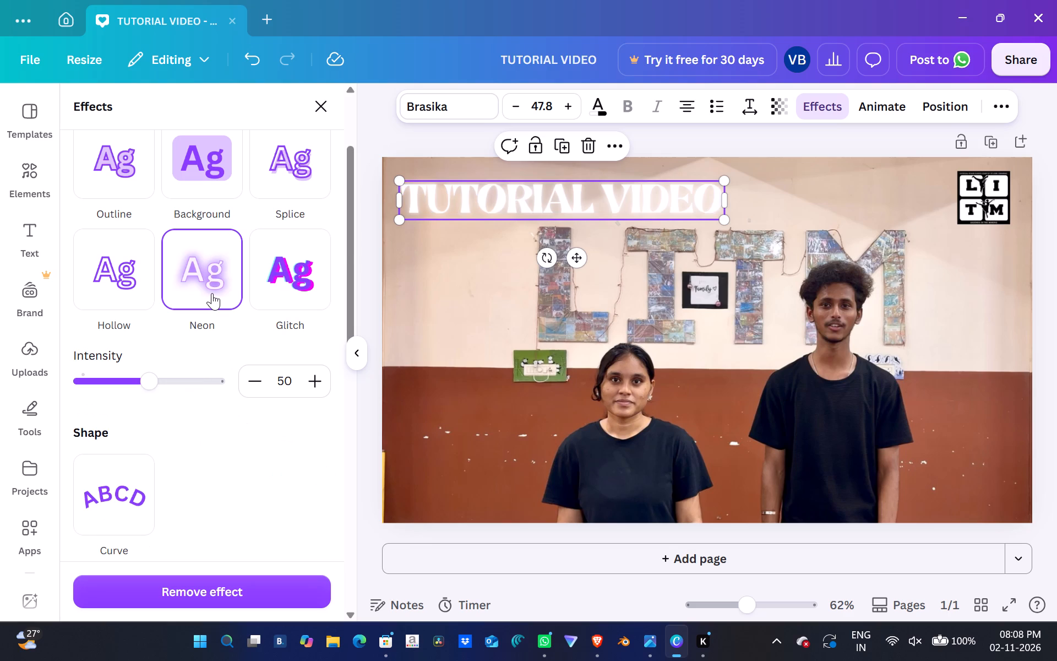
{"action": "left_click", "coordinate": [267, 274]}
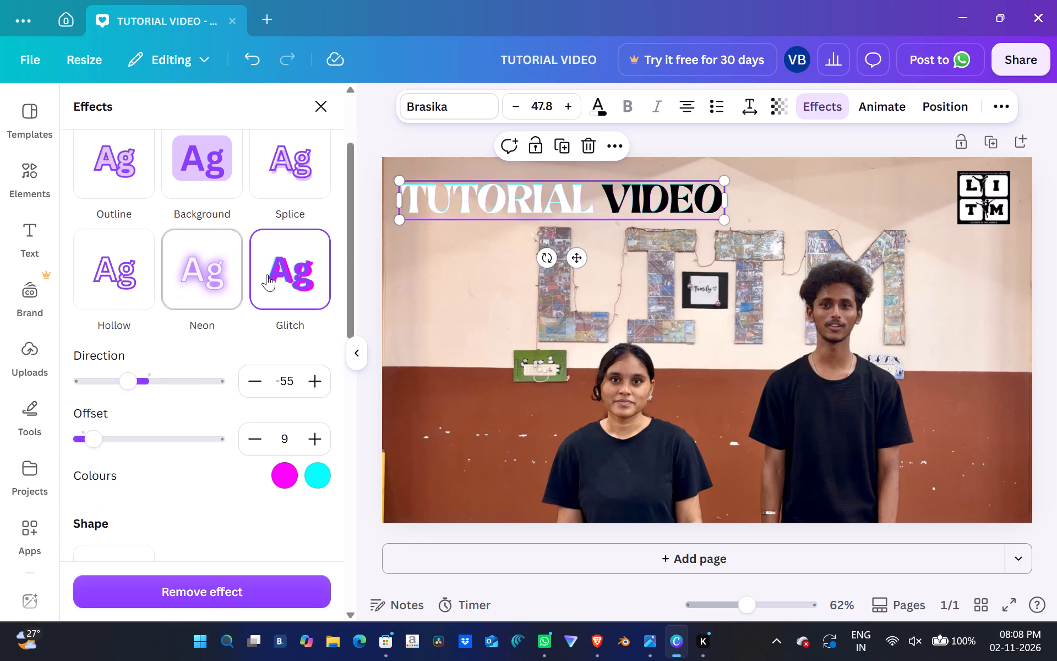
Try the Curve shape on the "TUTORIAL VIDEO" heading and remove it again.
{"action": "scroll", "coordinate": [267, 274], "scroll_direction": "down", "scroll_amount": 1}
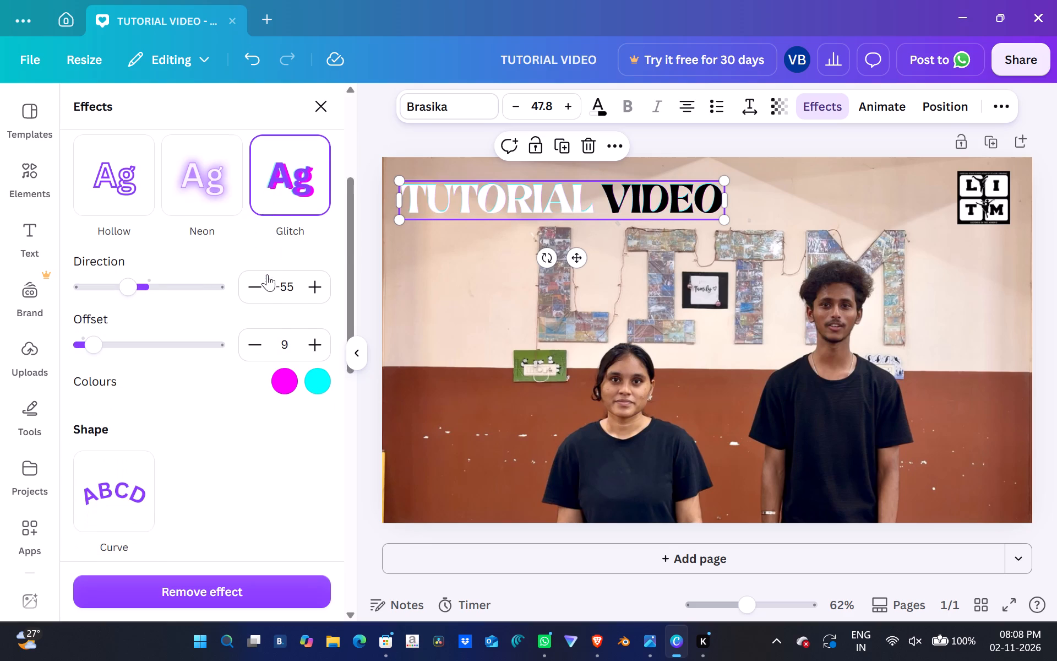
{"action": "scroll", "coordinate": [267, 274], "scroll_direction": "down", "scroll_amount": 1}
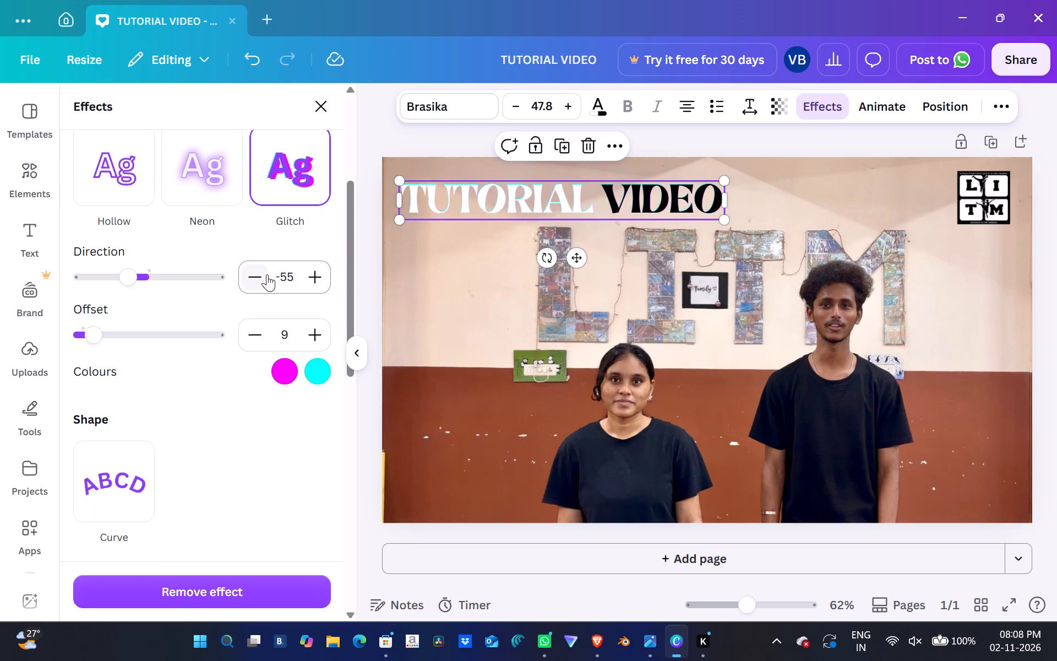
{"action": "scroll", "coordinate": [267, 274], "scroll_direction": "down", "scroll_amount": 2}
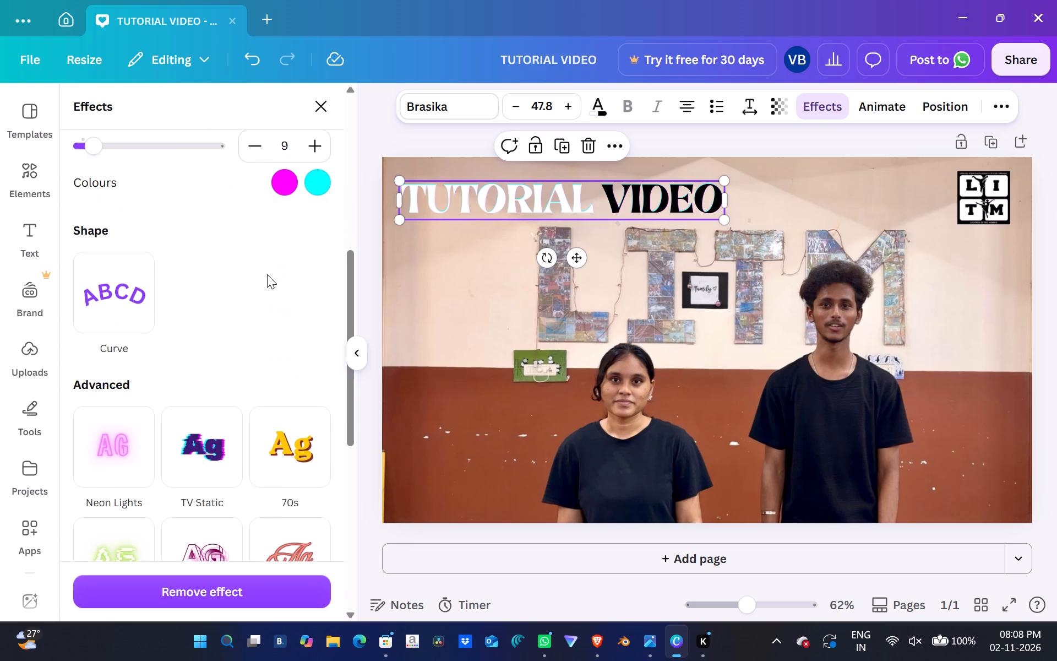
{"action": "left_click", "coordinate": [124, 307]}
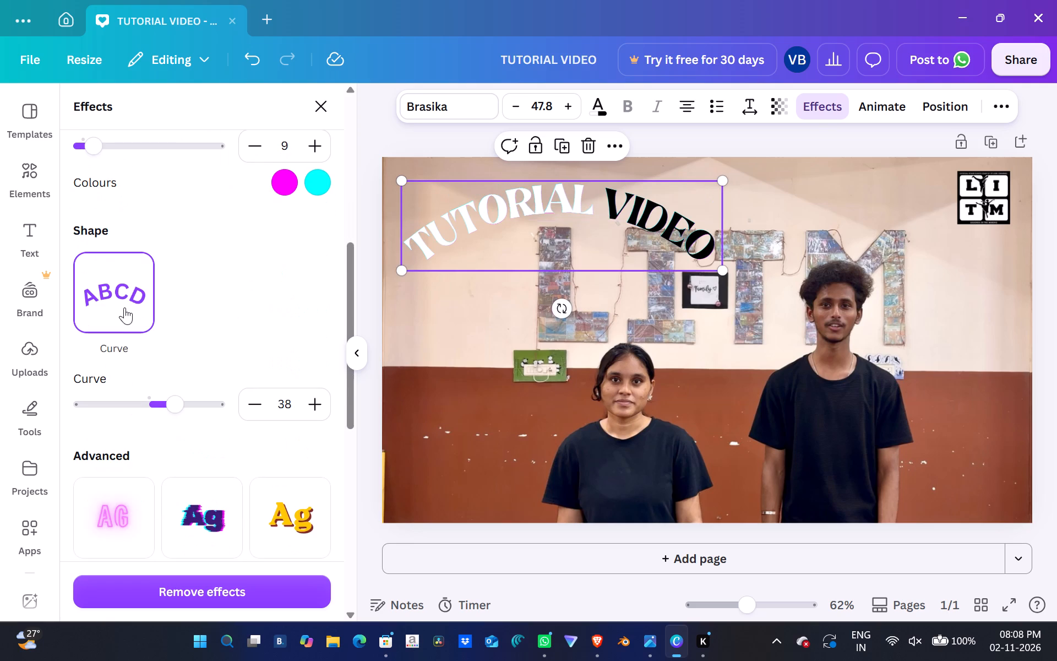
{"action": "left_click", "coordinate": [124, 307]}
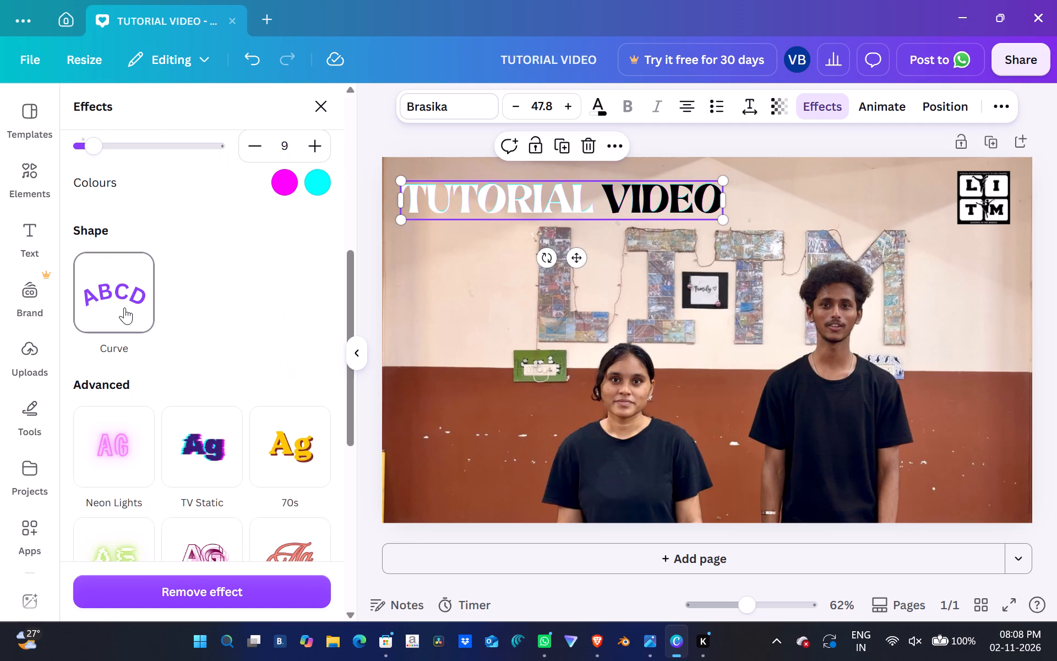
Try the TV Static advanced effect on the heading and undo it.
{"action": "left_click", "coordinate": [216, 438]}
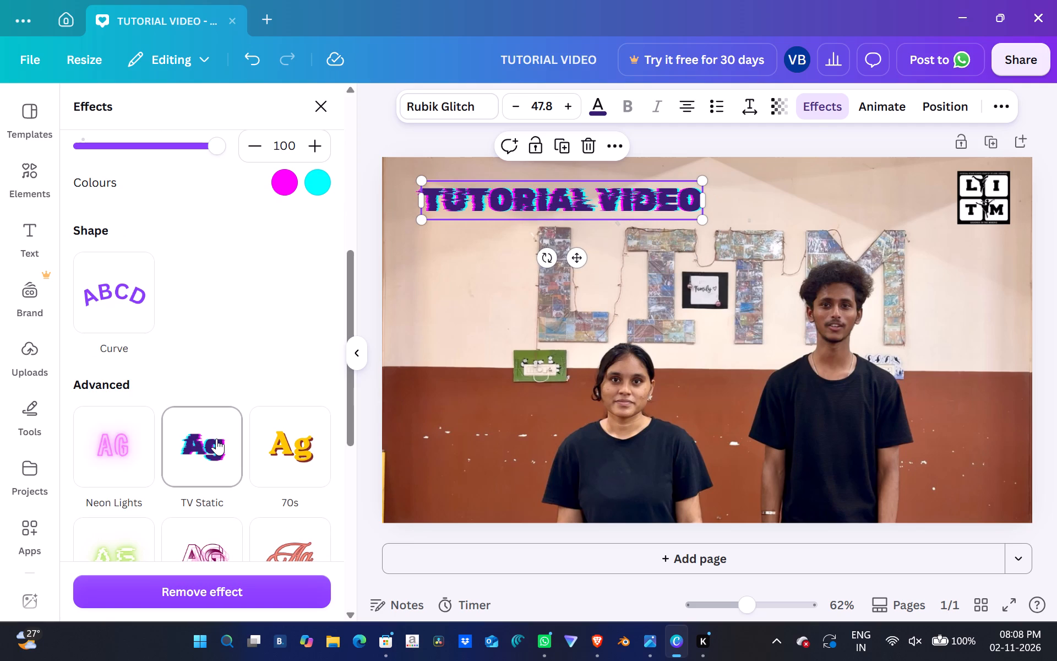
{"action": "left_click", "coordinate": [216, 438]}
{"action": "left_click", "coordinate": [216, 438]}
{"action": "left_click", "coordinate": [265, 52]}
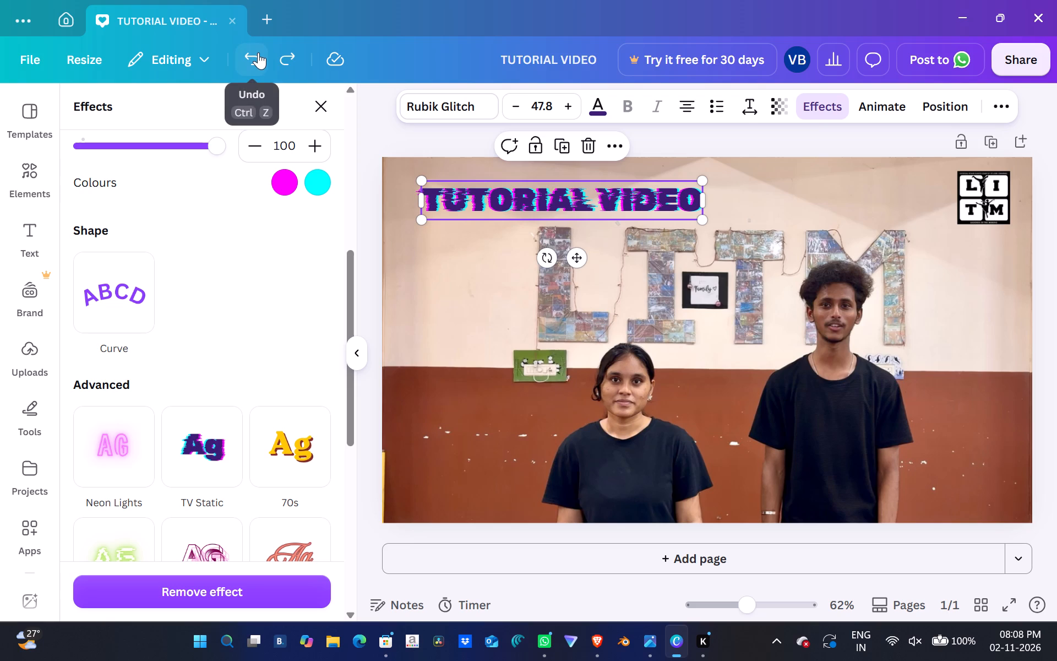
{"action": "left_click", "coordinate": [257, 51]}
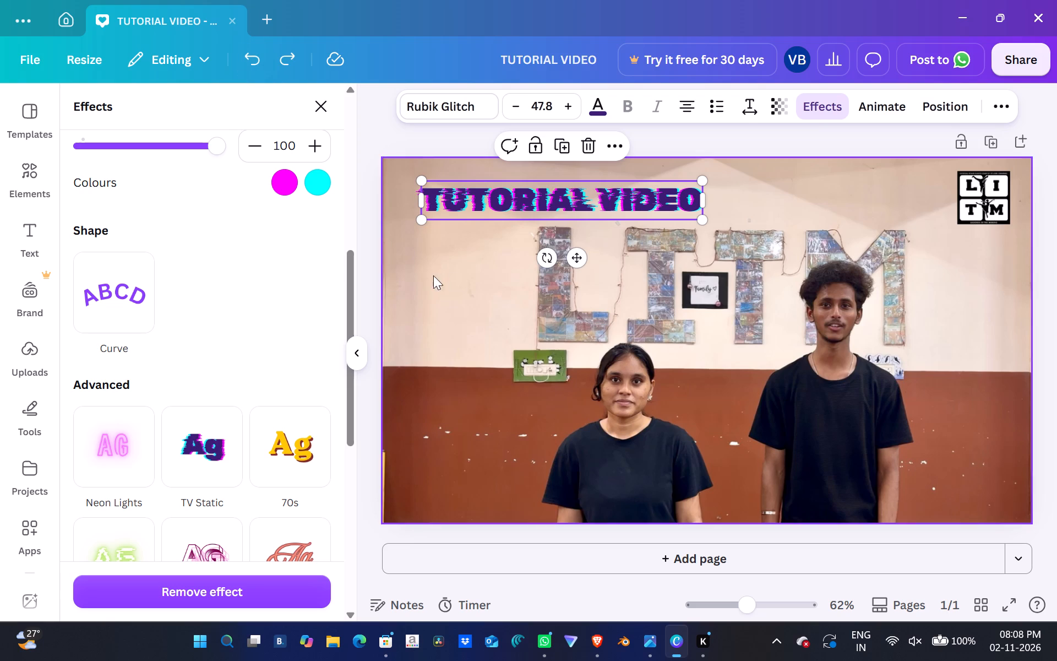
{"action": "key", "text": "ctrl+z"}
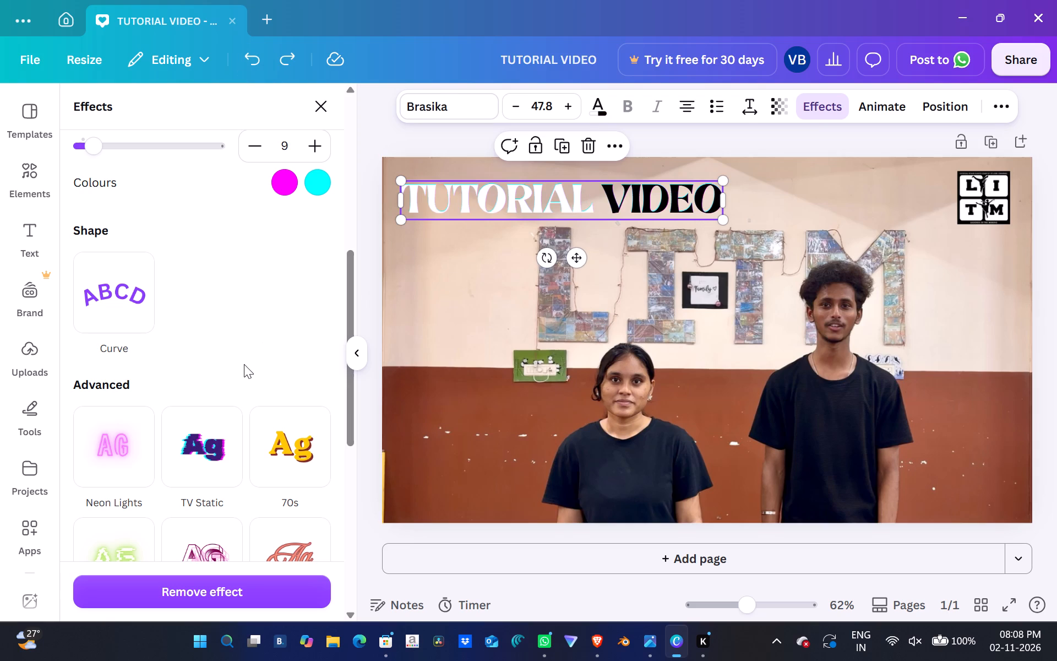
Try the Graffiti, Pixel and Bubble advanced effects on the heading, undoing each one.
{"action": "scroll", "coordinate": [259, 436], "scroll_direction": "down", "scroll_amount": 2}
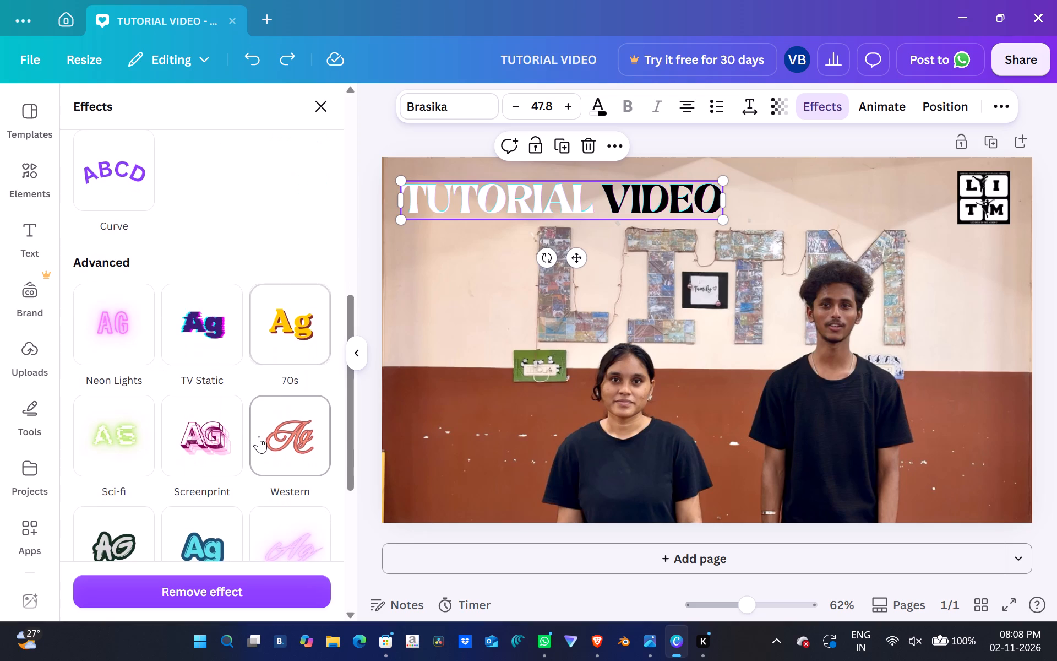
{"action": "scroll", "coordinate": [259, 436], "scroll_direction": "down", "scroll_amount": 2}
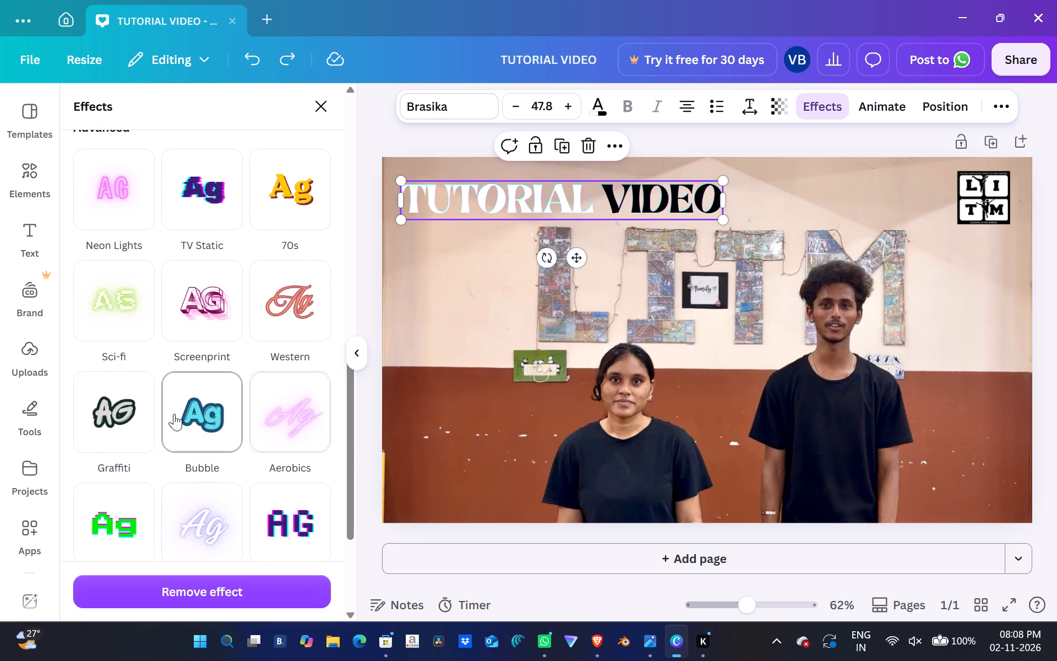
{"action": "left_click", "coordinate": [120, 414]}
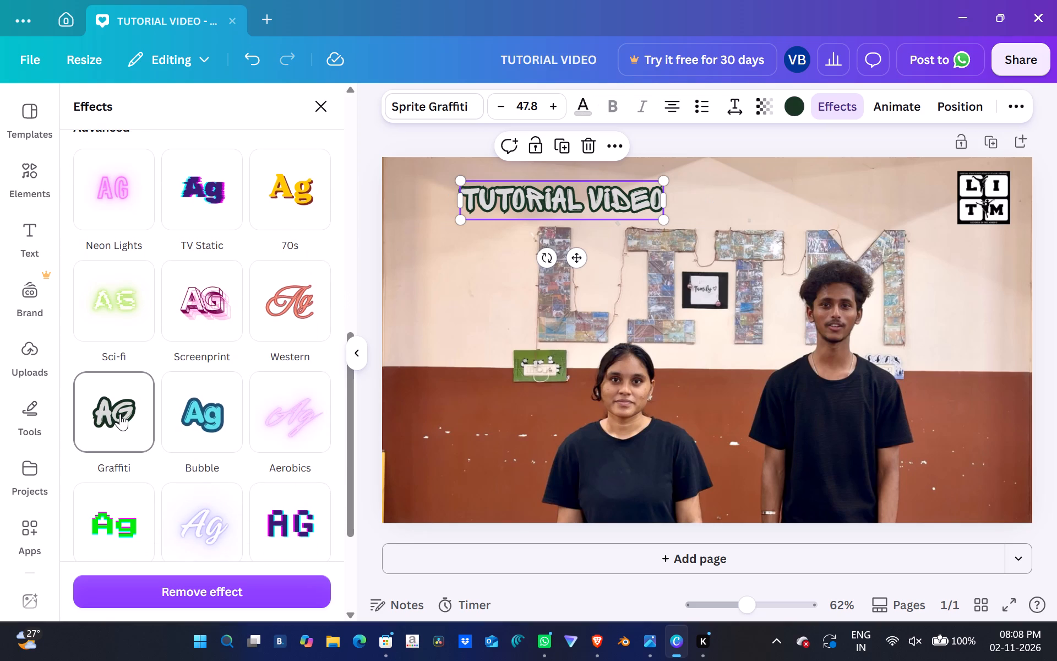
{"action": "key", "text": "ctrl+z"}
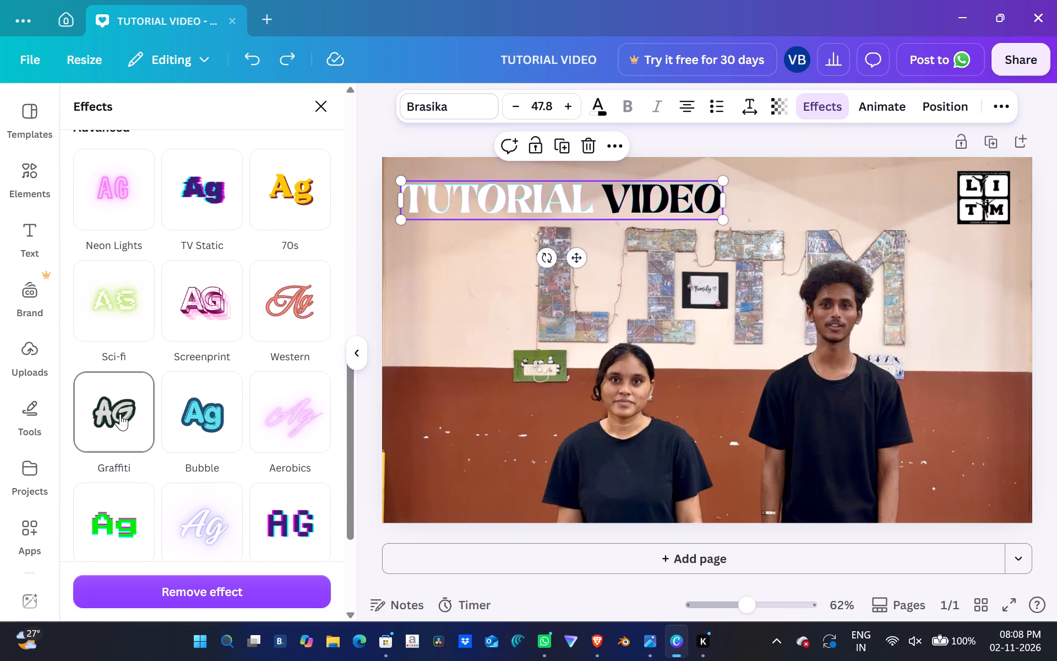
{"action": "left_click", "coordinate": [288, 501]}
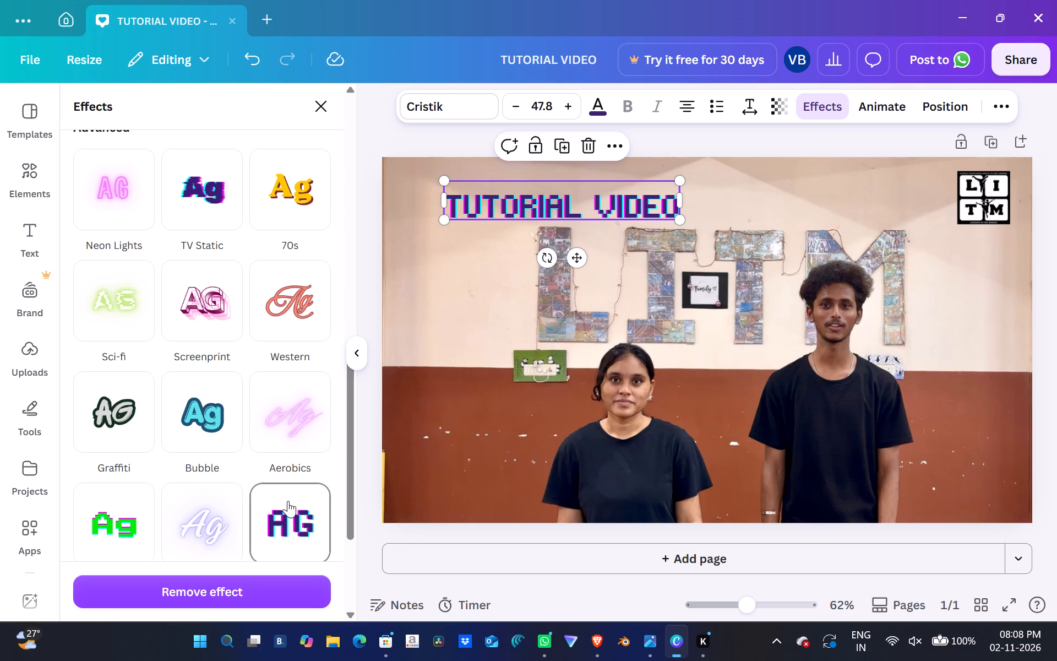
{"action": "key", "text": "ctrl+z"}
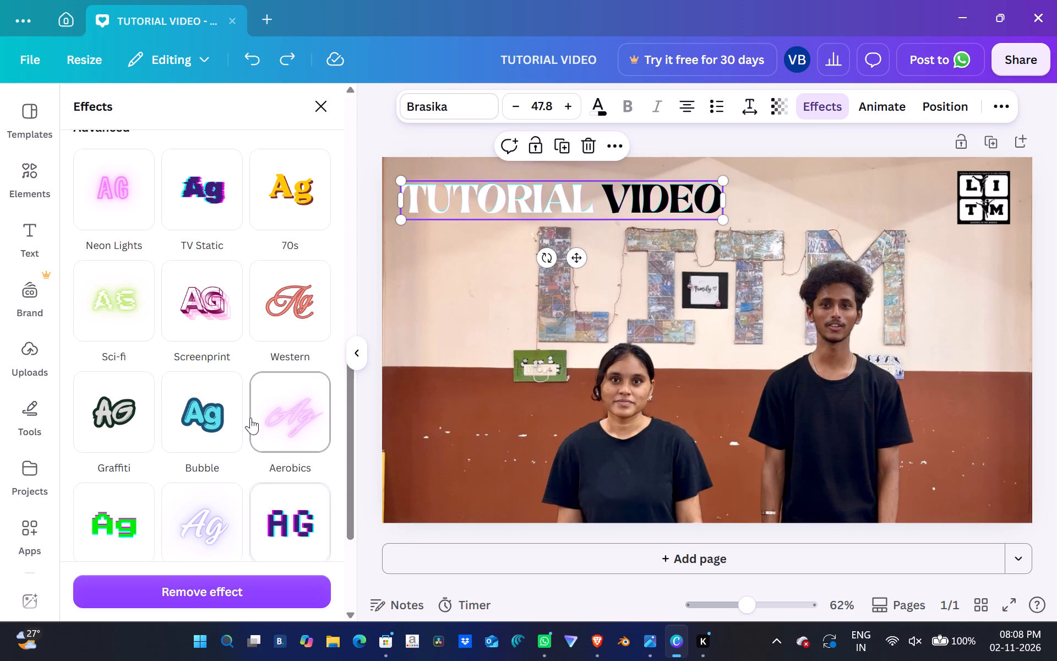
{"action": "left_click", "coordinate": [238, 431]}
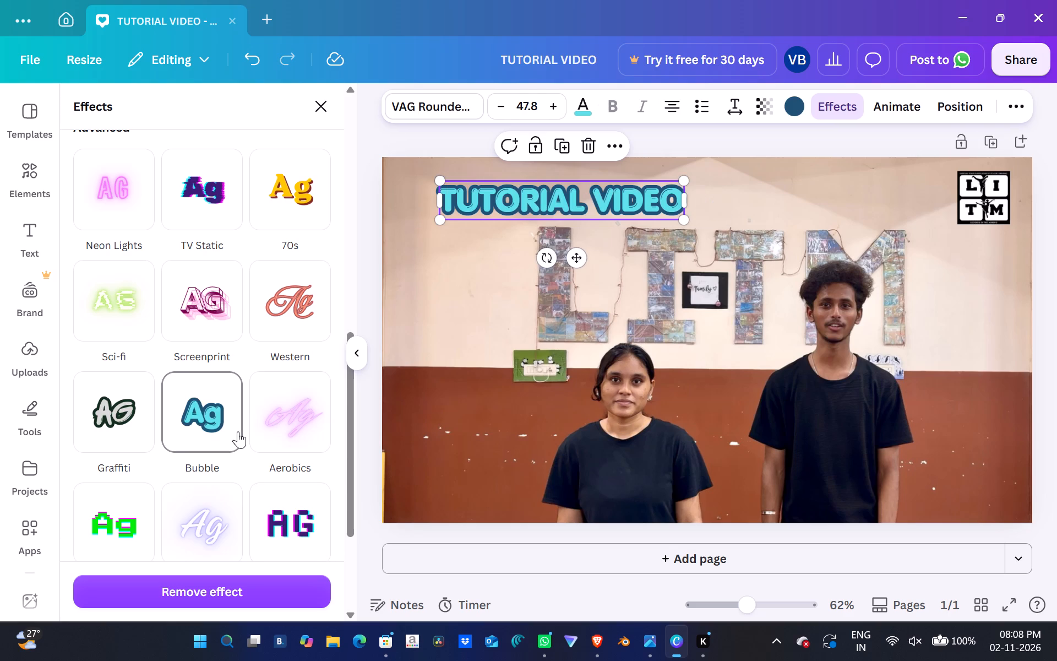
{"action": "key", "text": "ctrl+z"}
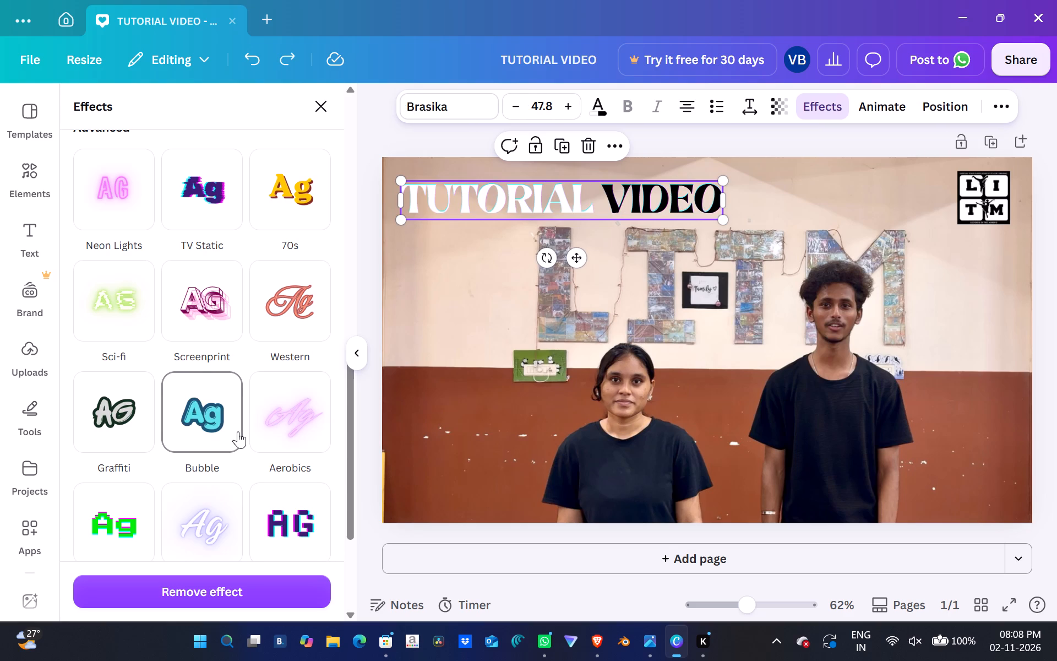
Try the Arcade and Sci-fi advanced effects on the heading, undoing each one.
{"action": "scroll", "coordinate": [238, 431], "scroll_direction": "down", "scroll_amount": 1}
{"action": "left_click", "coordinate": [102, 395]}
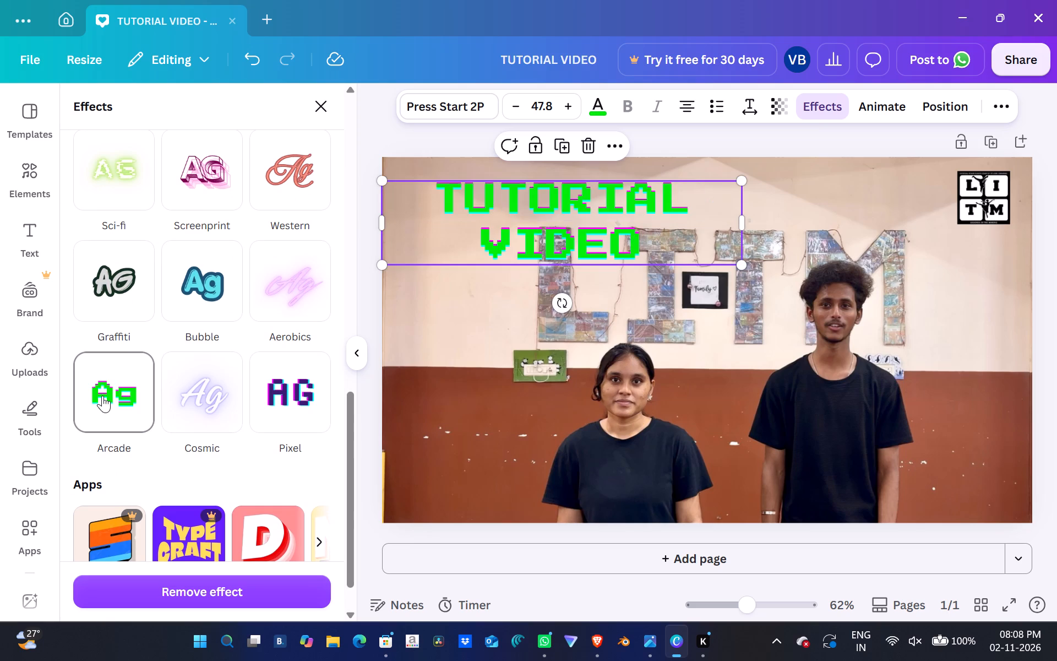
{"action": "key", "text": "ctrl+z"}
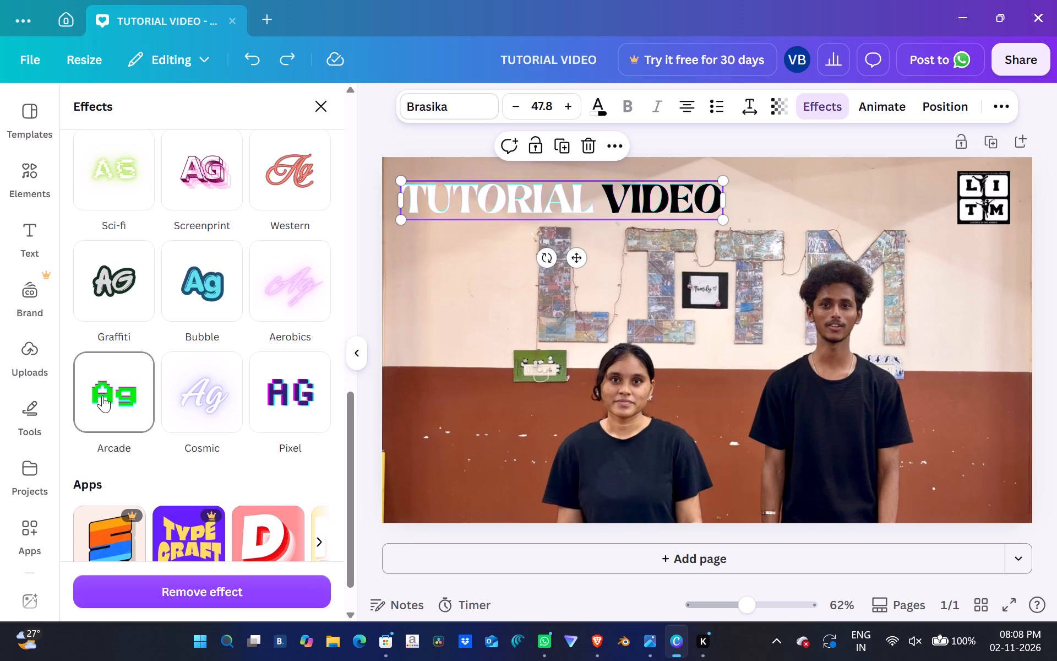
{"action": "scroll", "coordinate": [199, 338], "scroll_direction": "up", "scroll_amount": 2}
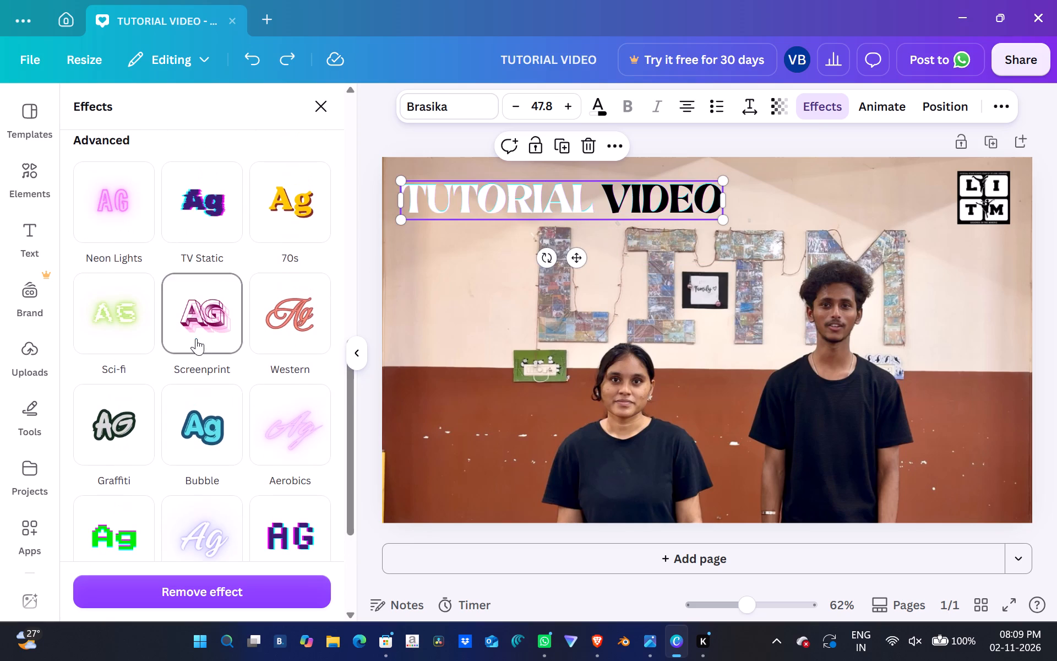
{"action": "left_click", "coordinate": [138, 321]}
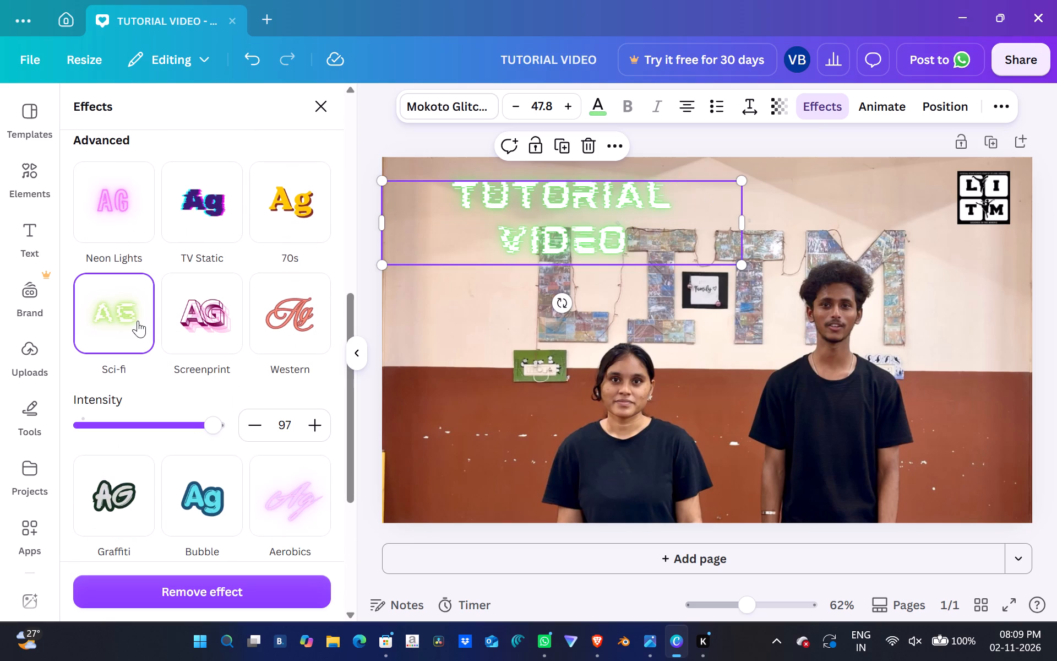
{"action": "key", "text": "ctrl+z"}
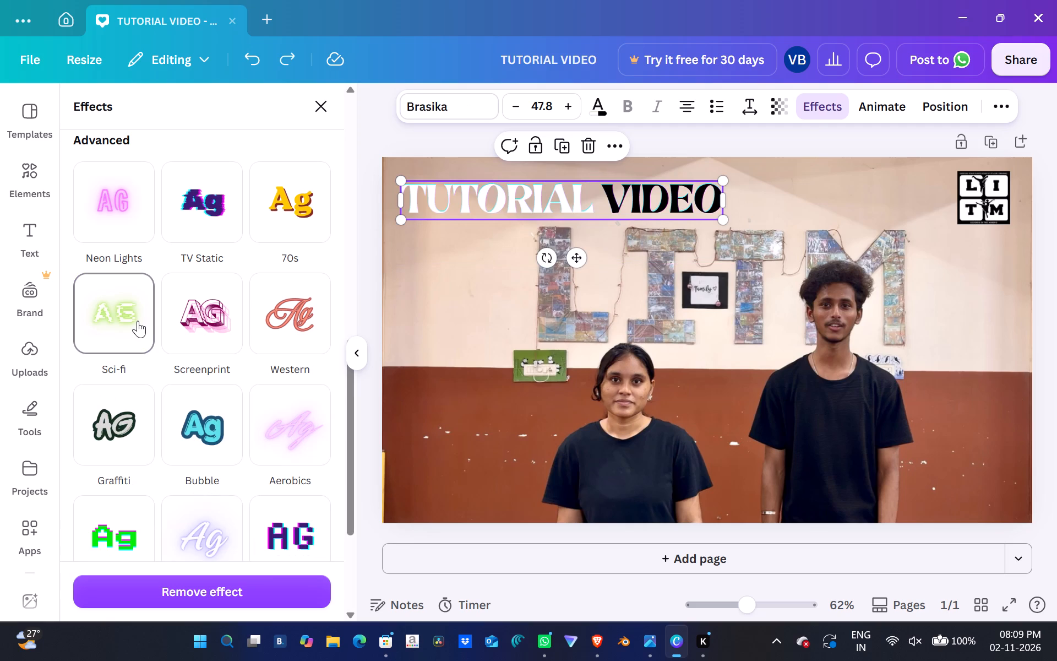
Look through the remaining advanced text effects and the effect apps for the heading.
{"action": "scroll", "coordinate": [140, 229], "scroll_direction": "down", "scroll_amount": 1}
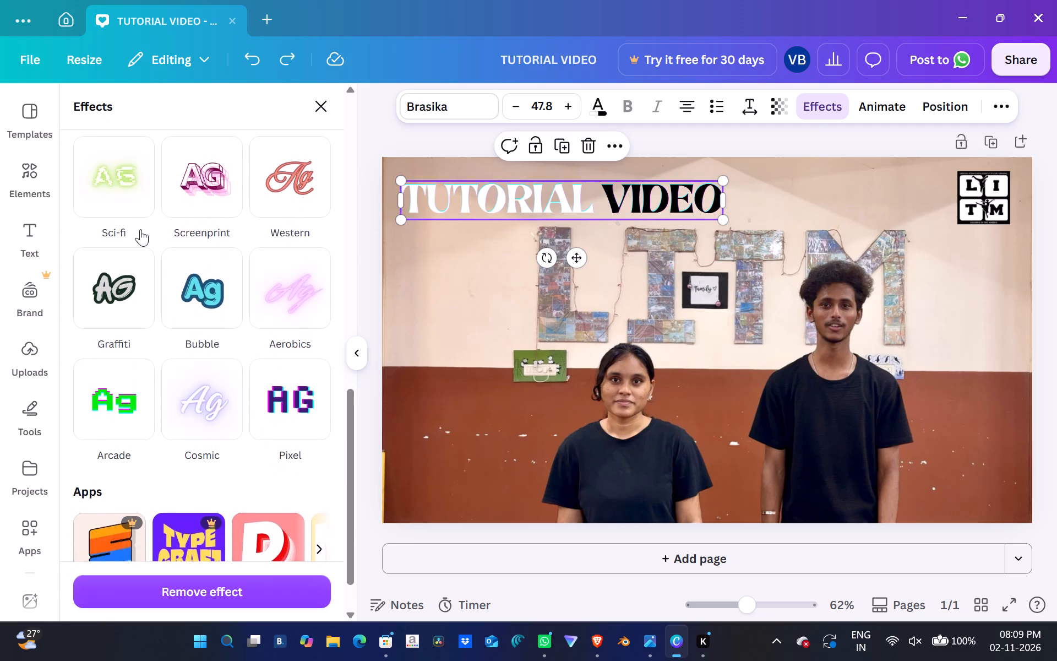
{"action": "scroll", "coordinate": [140, 229], "scroll_direction": "down", "scroll_amount": 2}
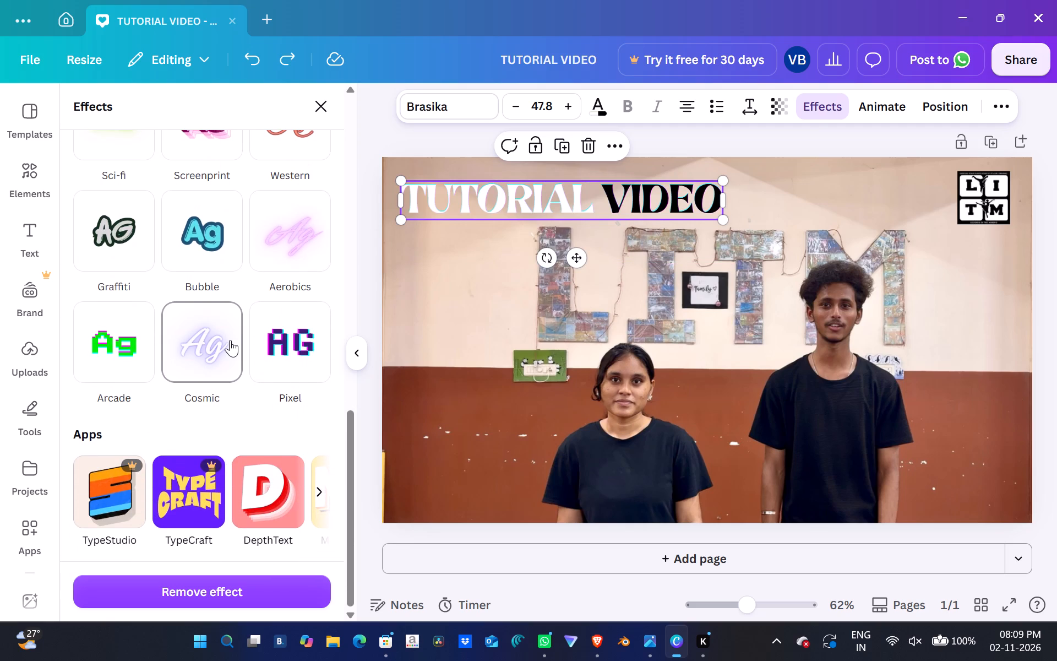
{"action": "scroll", "coordinate": [230, 340], "scroll_direction": "down", "scroll_amount": 3}
{"action": "scroll", "coordinate": [248, 490], "scroll_direction": "down", "scroll_amount": 1}
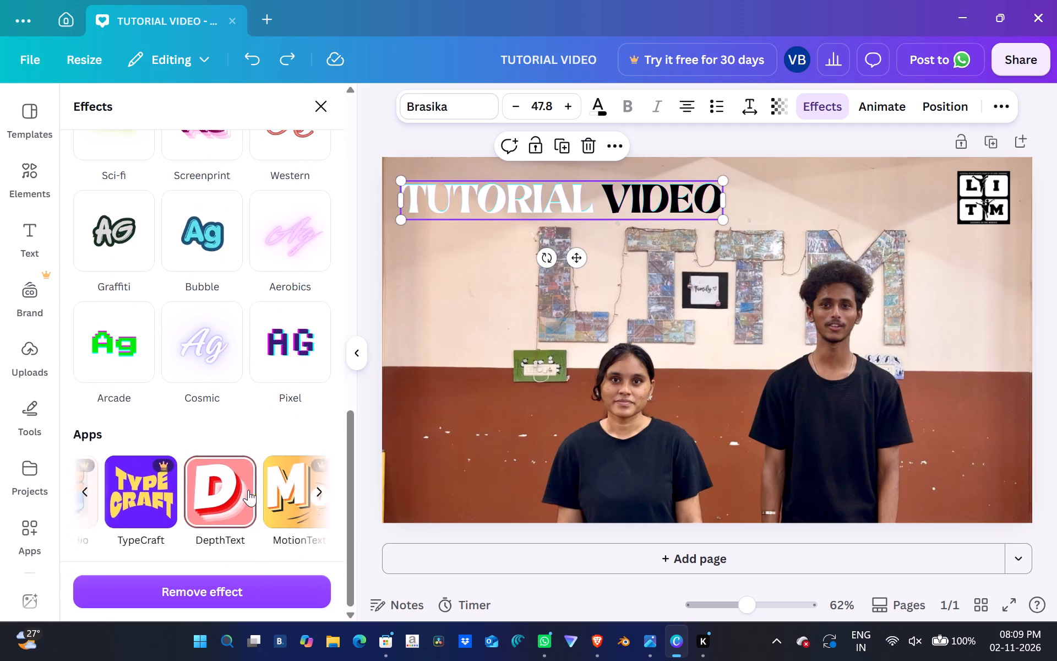
{"action": "scroll", "coordinate": [248, 490], "scroll_direction": "down", "scroll_amount": 1}
{"action": "scroll", "coordinate": [248, 490], "scroll_direction": "up", "scroll_amount": 5}
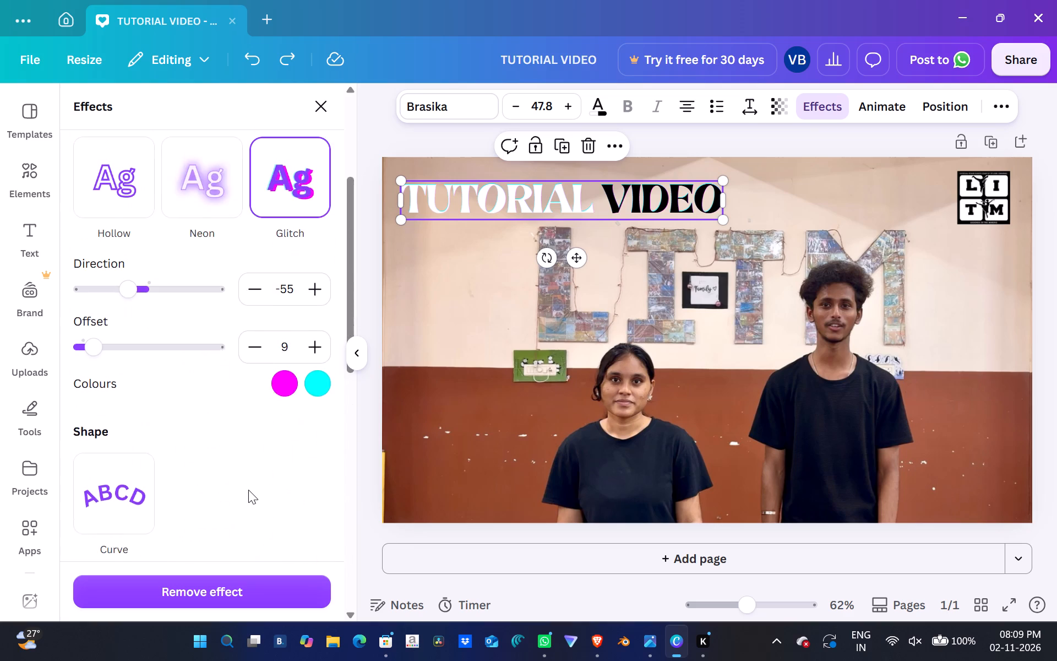
{"action": "scroll", "coordinate": [248, 490], "scroll_direction": "up", "scroll_amount": 1}
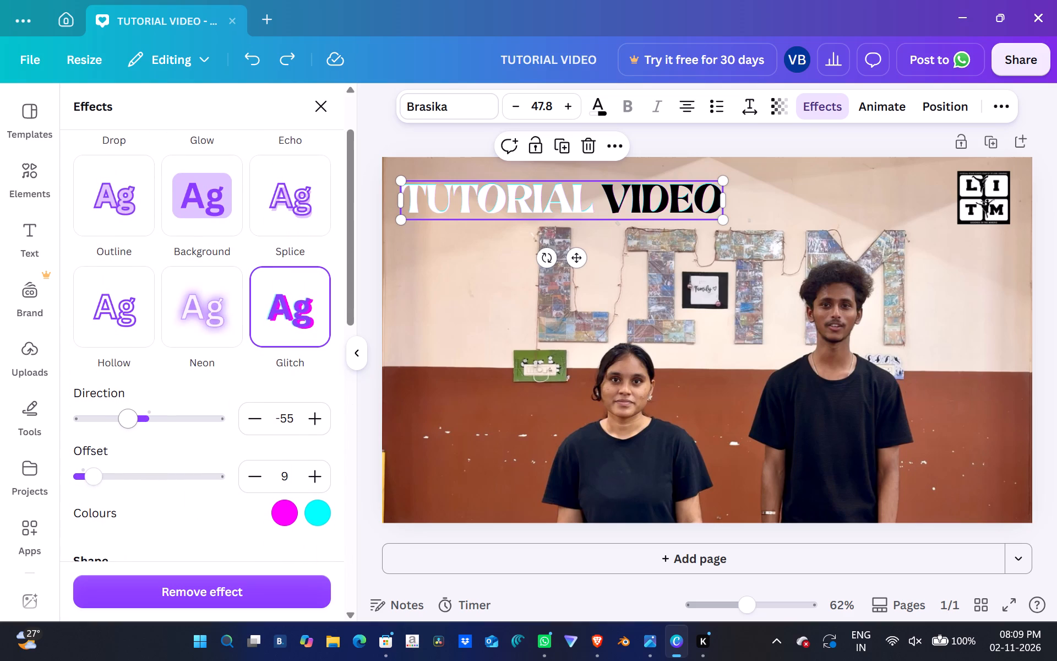
Set the heading's Glitch effect to direction 107 and offset 59.
{"action": "left_click_drag", "start_coordinate": [128, 422], "coordinate": [152, 422]}
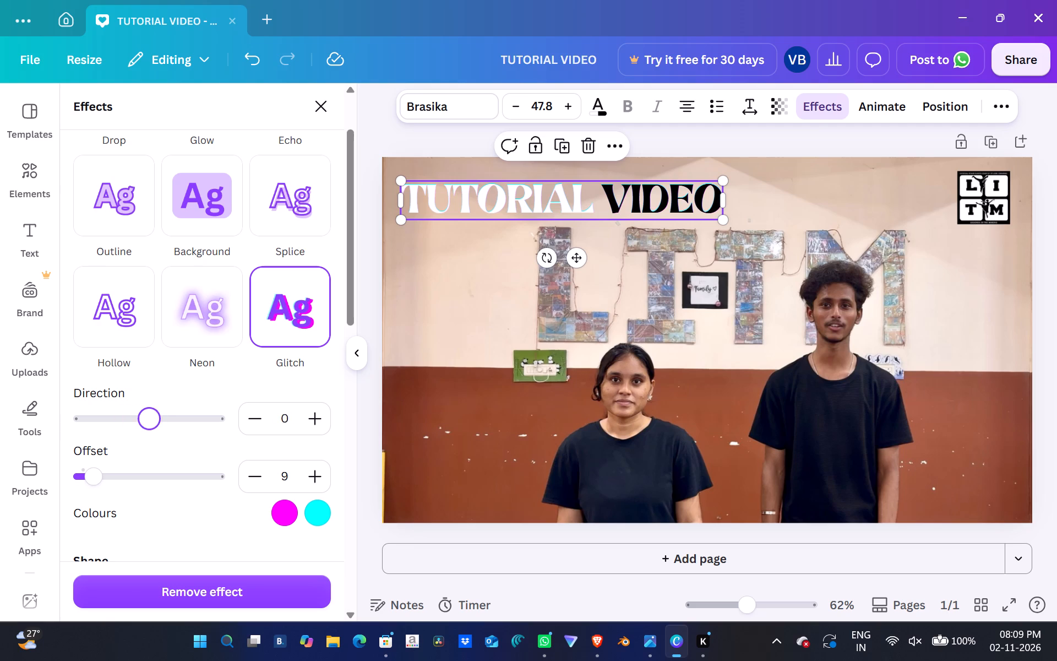
{"action": "left_click_drag", "start_coordinate": [152, 422], "coordinate": [184, 422]}
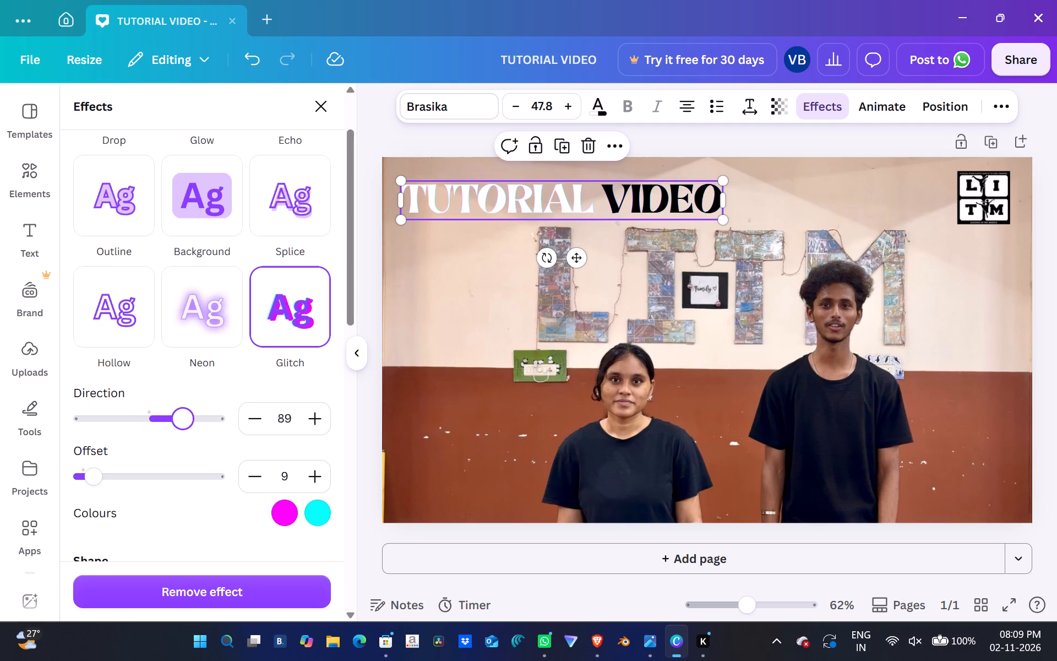
{"action": "left_click_drag", "start_coordinate": [184, 422], "coordinate": [197, 424]}
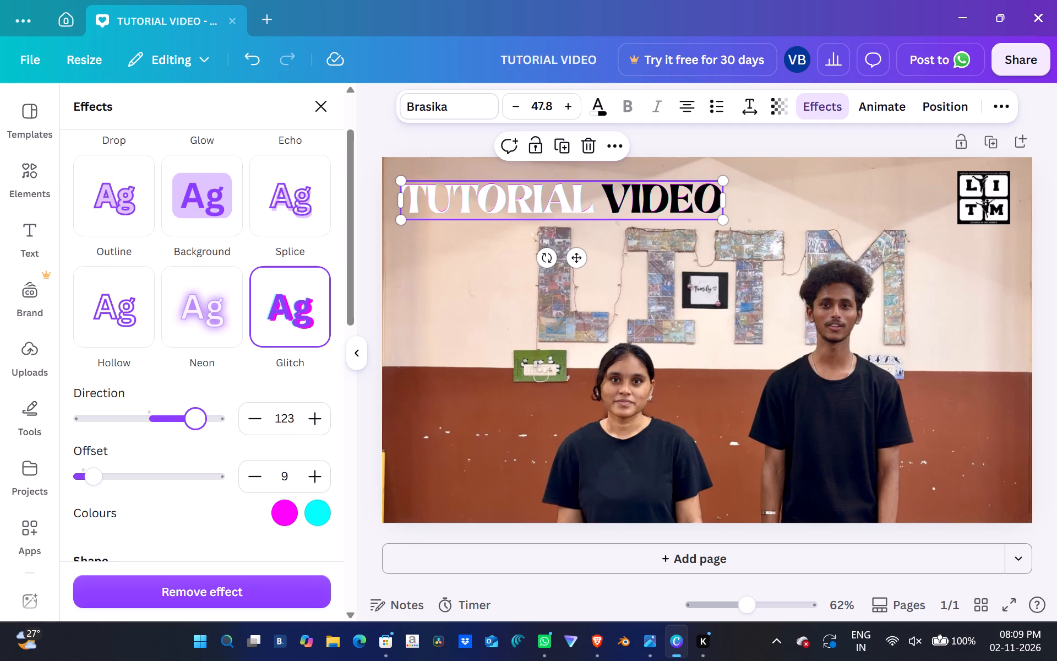
{"action": "left_click_drag", "start_coordinate": [197, 424], "coordinate": [190, 426]}
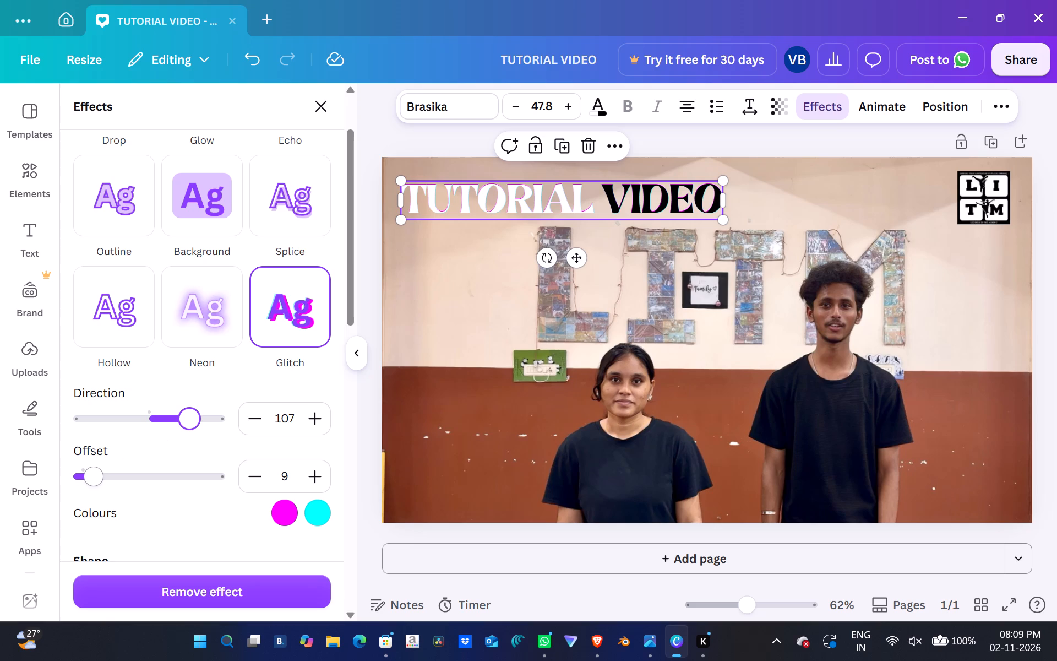
{"action": "left_click_drag", "start_coordinate": [97, 477], "coordinate": [205, 504]}
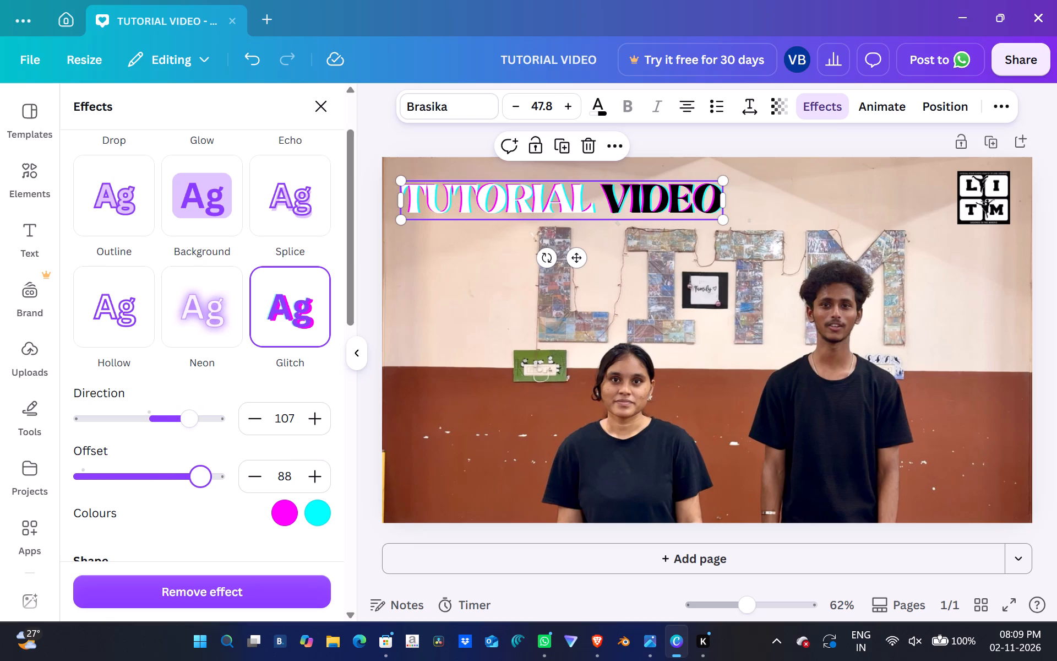
{"action": "left_click_drag", "start_coordinate": [205, 504], "coordinate": [179, 505]}
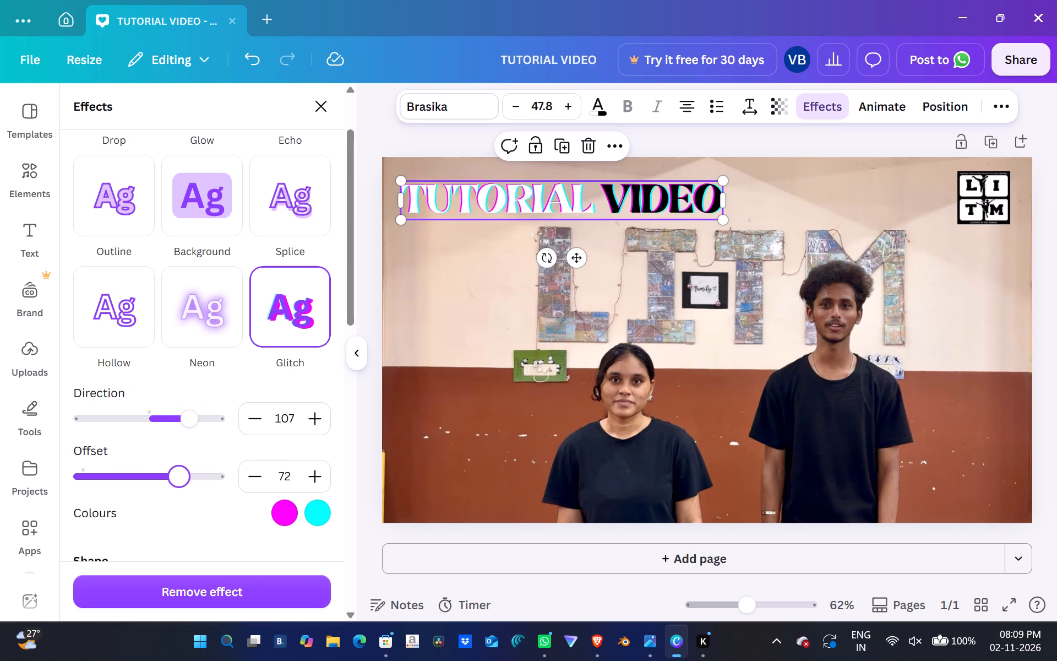
{"action": "left_click_drag", "start_coordinate": [179, 505], "coordinate": [119, 499]}
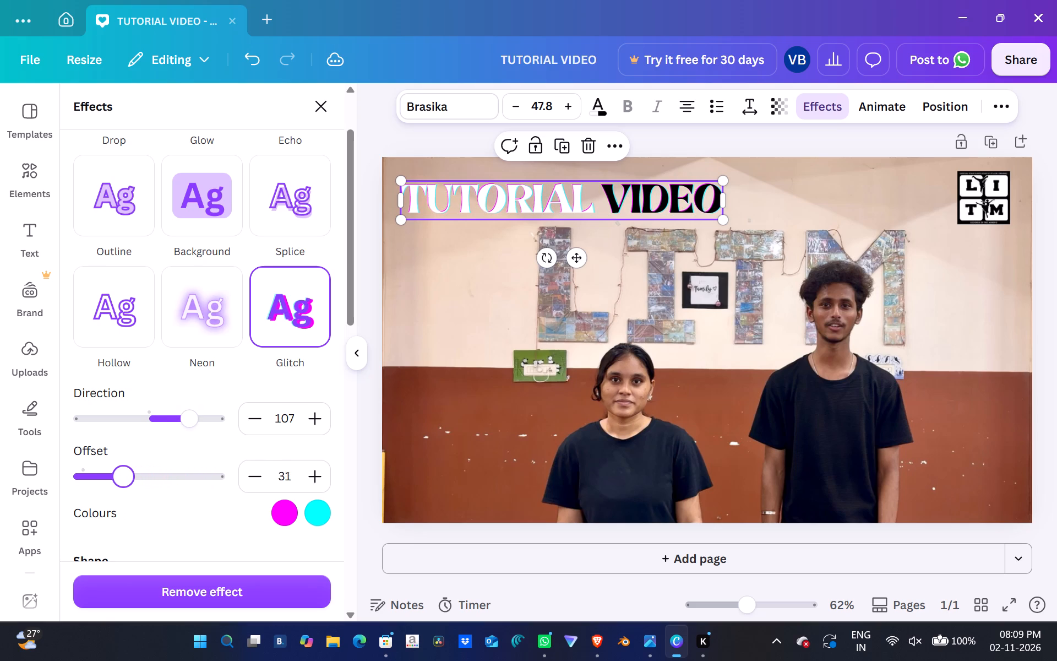
{"action": "left_click_drag", "start_coordinate": [119, 499], "coordinate": [161, 502]}
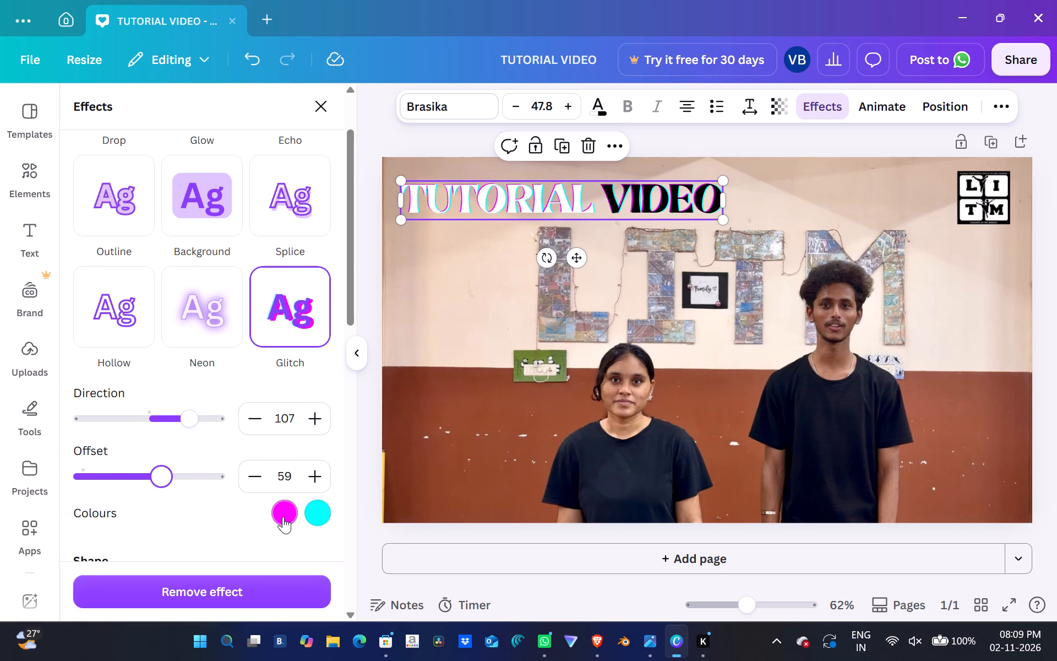
Recolour the heading's Glitch effect with white (#ffffff) and dark navy blue, comparing the second colour against #004aad.
{"action": "left_click", "coordinate": [277, 511]}
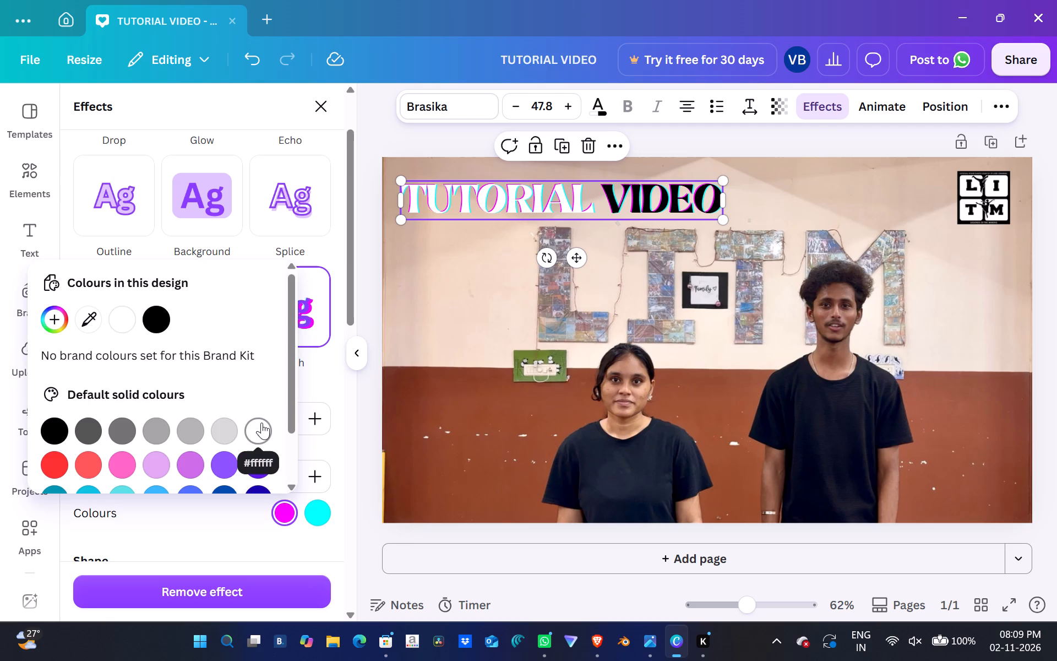
{"action": "left_click", "coordinate": [261, 422]}
{"action": "left_click", "coordinate": [313, 514]}
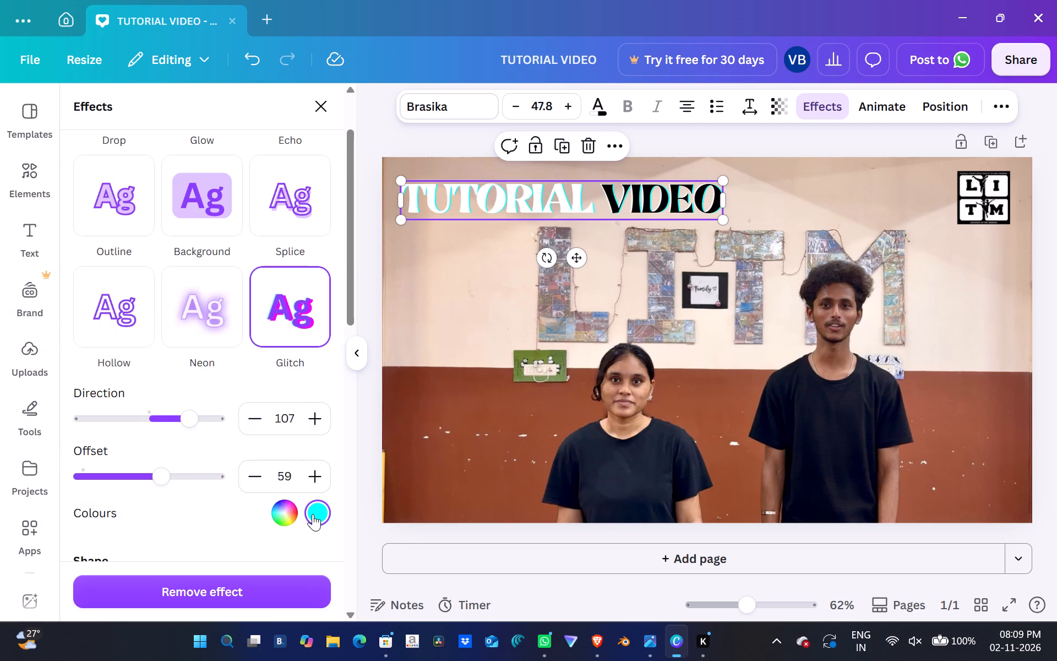
{"action": "scroll", "coordinate": [259, 469], "scroll_direction": "down", "scroll_amount": 1}
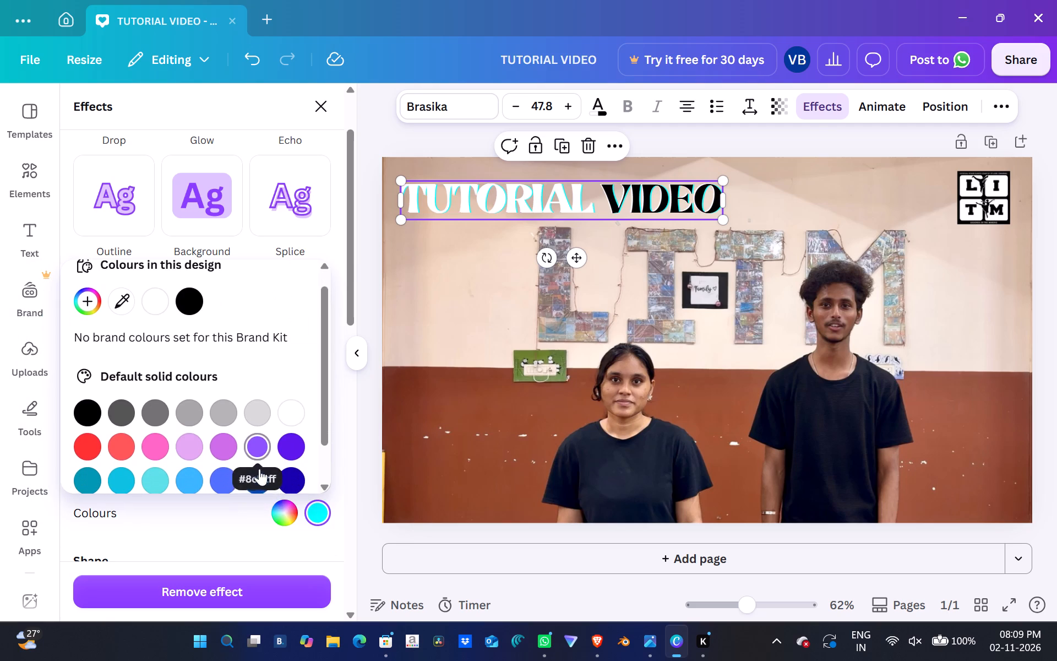
{"action": "left_click", "coordinate": [254, 479]}
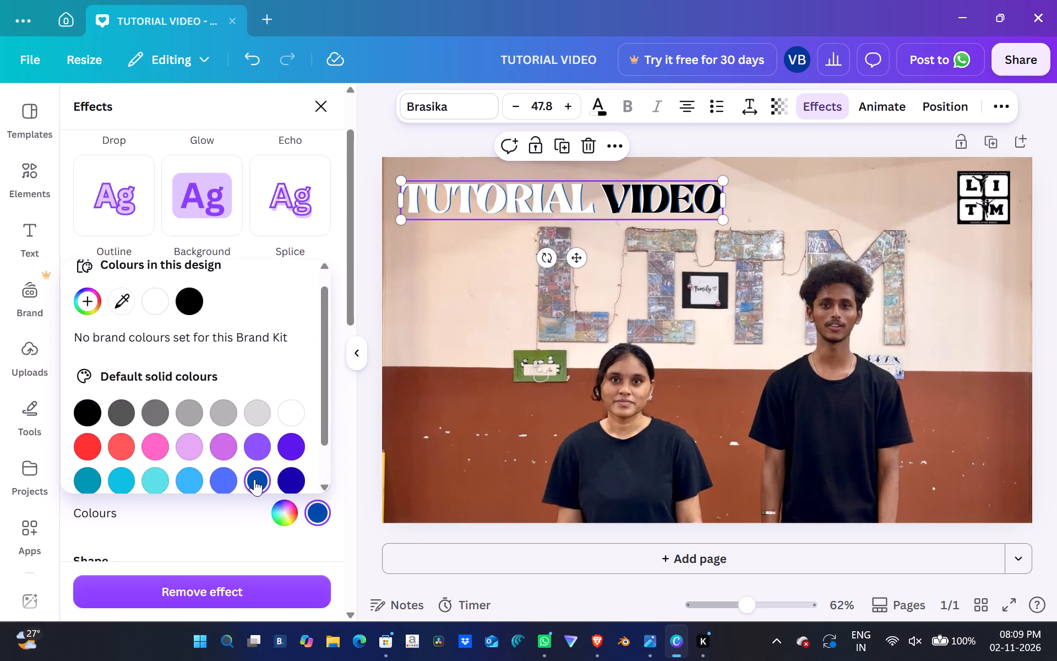
{"action": "scroll", "coordinate": [253, 447], "scroll_direction": "down", "scroll_amount": 1}
{"action": "left_click", "coordinate": [298, 447]}
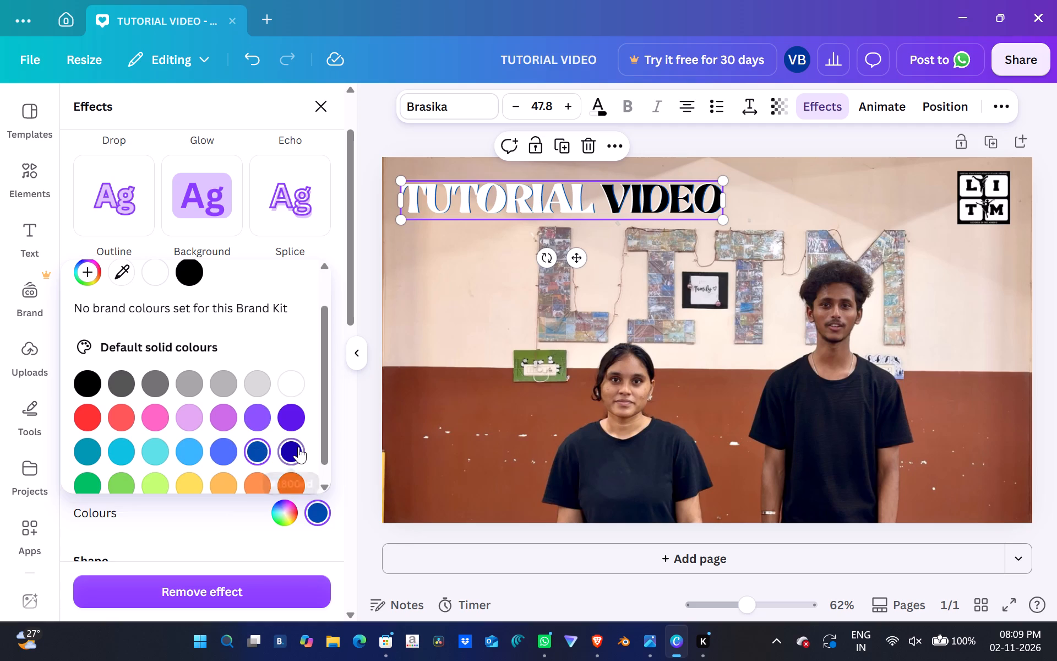
{"action": "left_click", "coordinate": [265, 447]}
{"action": "left_click", "coordinate": [295, 447]}
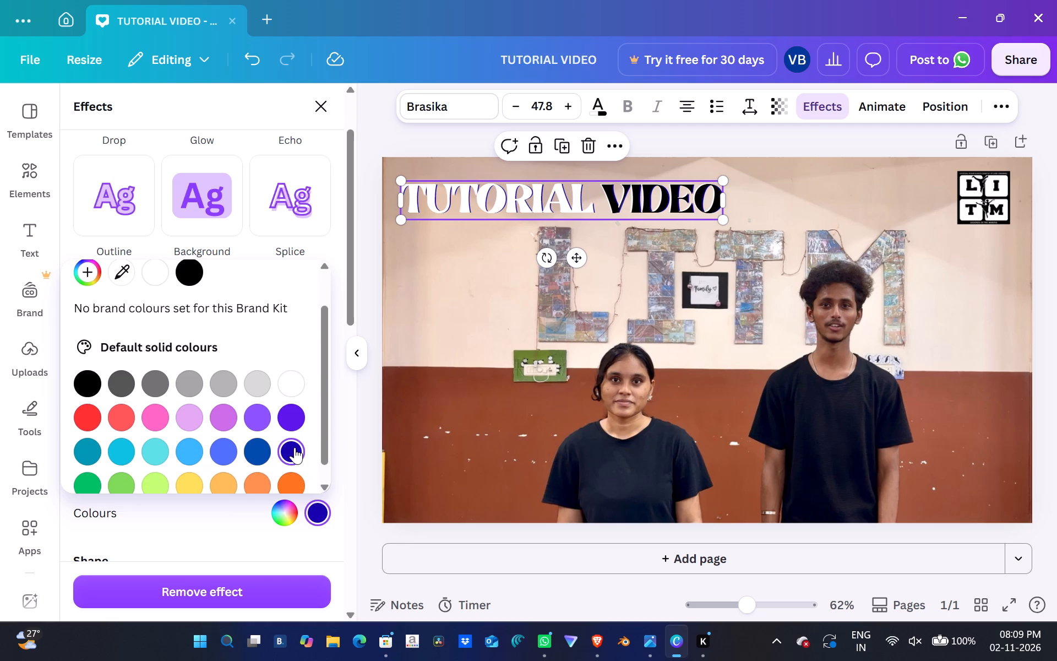
{"action": "left_click", "coordinate": [259, 453]}
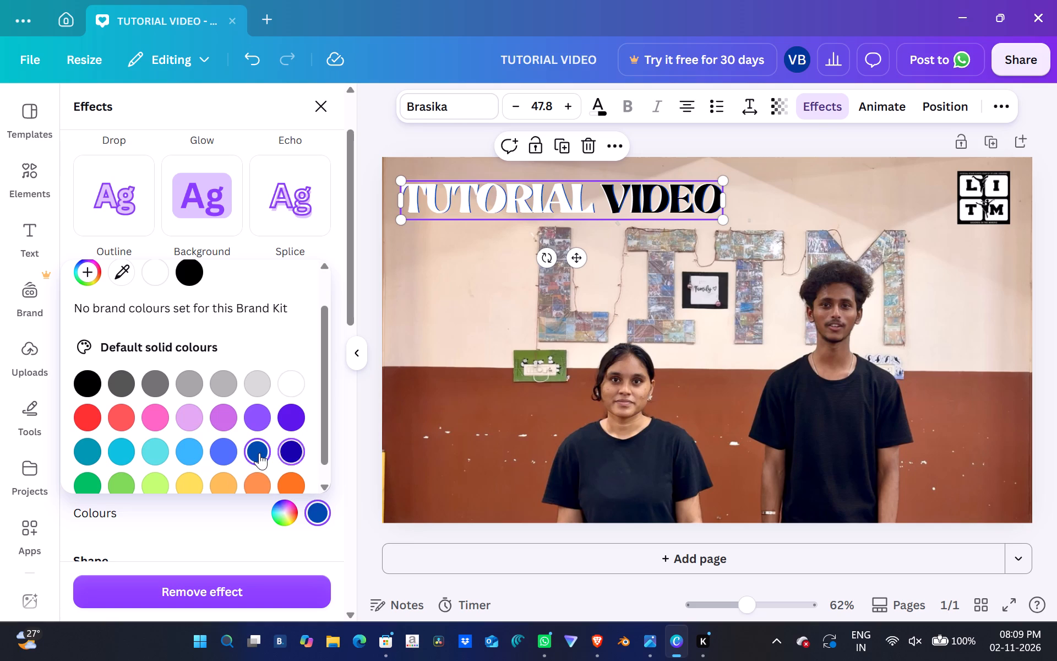
{"action": "left_click", "coordinate": [285, 452]}
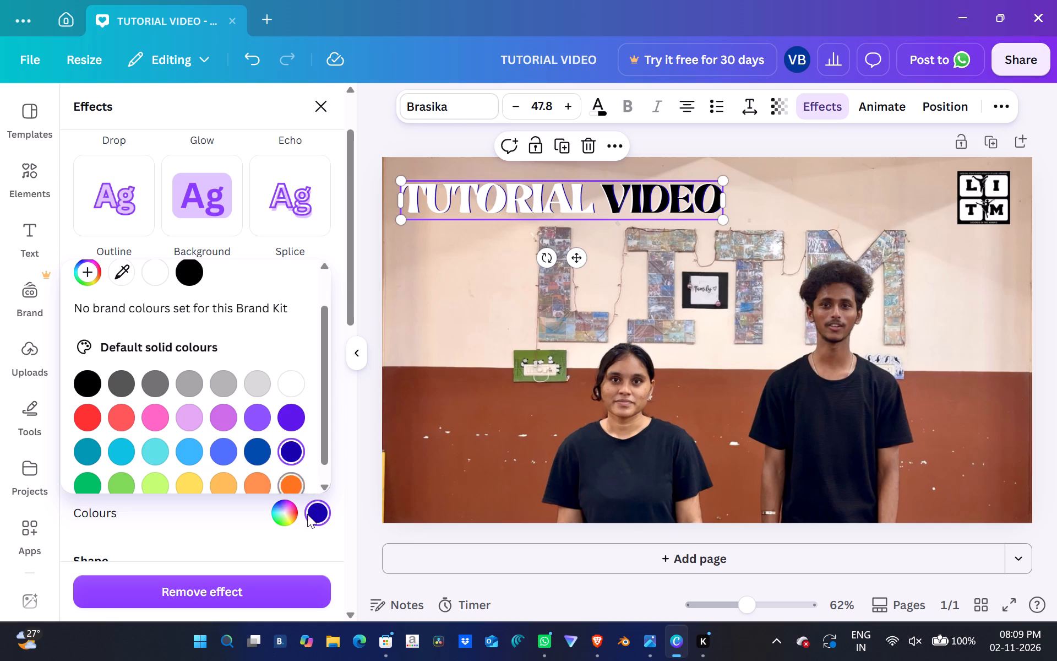
{"action": "left_click", "coordinate": [308, 535]}
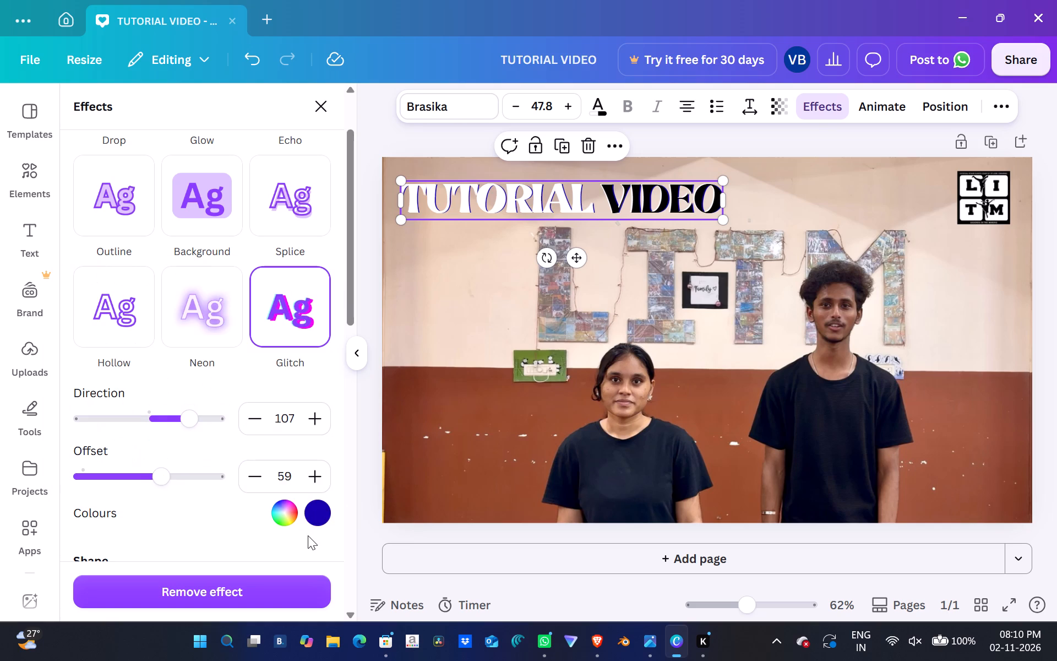
Look through the style and advanced text effects again for the heading.
{"action": "scroll", "coordinate": [260, 373], "scroll_direction": "up", "scroll_amount": 2}
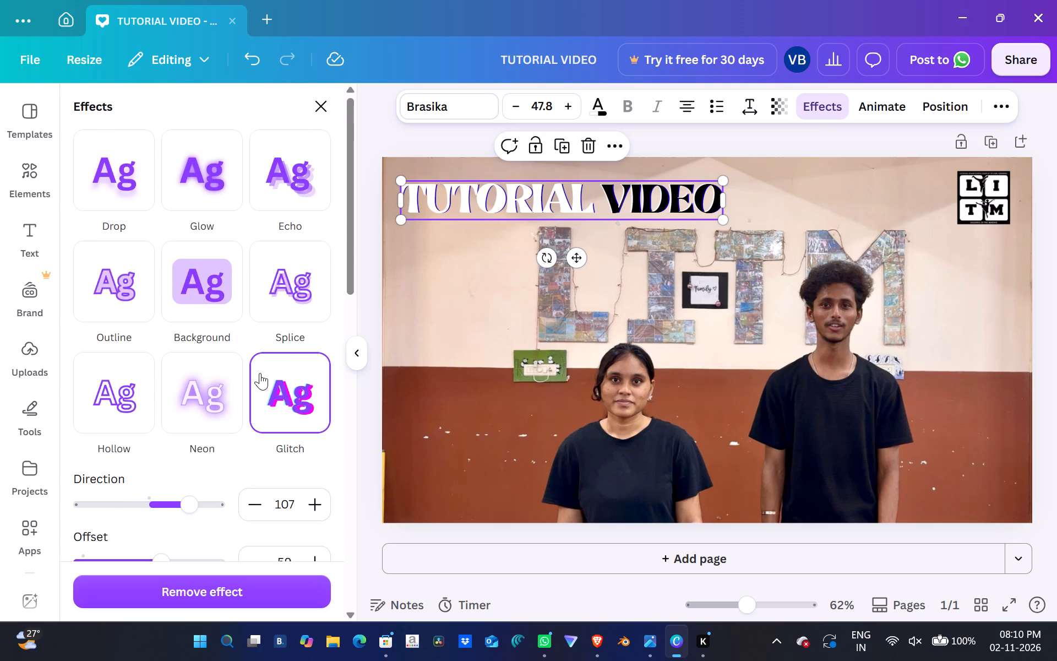
{"action": "scroll", "coordinate": [260, 373], "scroll_direction": "up", "scroll_amount": 4}
{"action": "scroll", "coordinate": [260, 373], "scroll_direction": "down", "scroll_amount": 4}
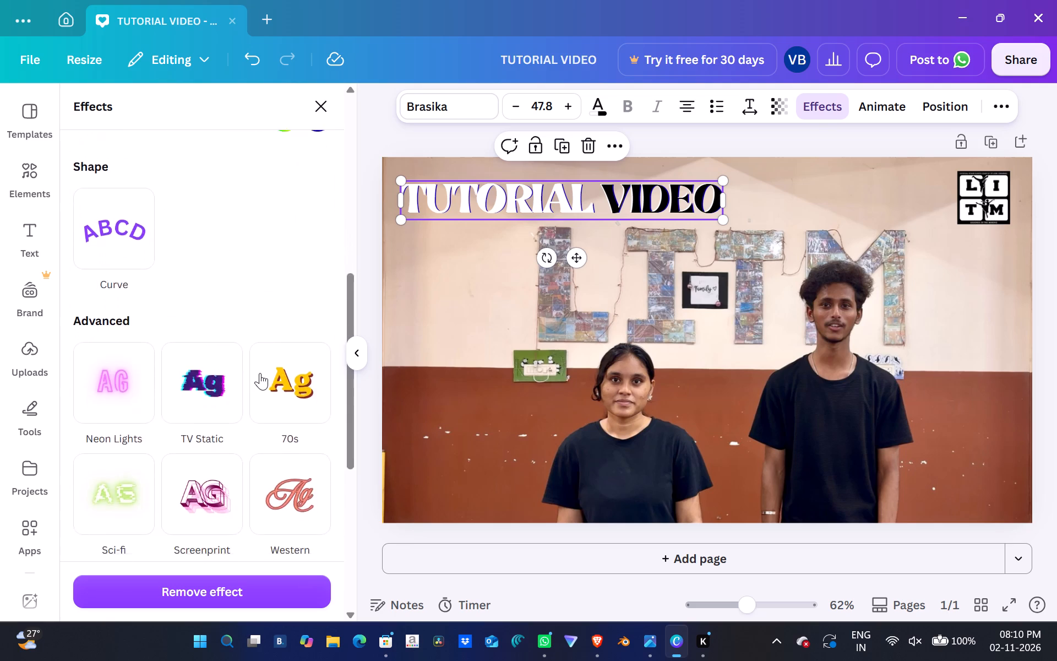
{"action": "scroll", "coordinate": [260, 373], "scroll_direction": "down", "scroll_amount": 5}
{"action": "scroll", "coordinate": [260, 373], "scroll_direction": "up", "scroll_amount": 2}
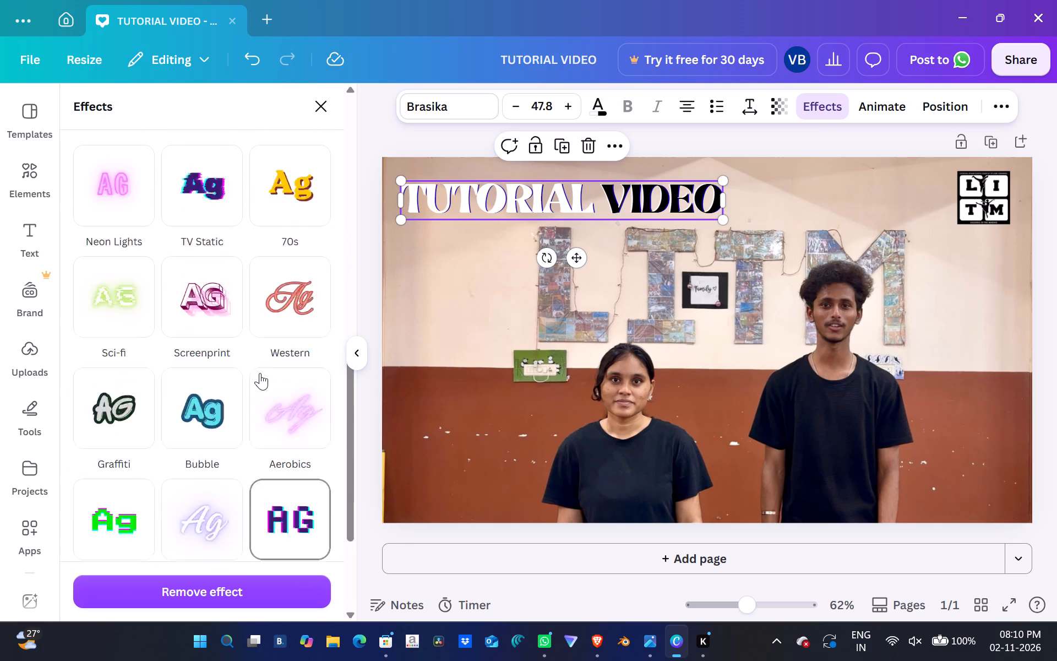
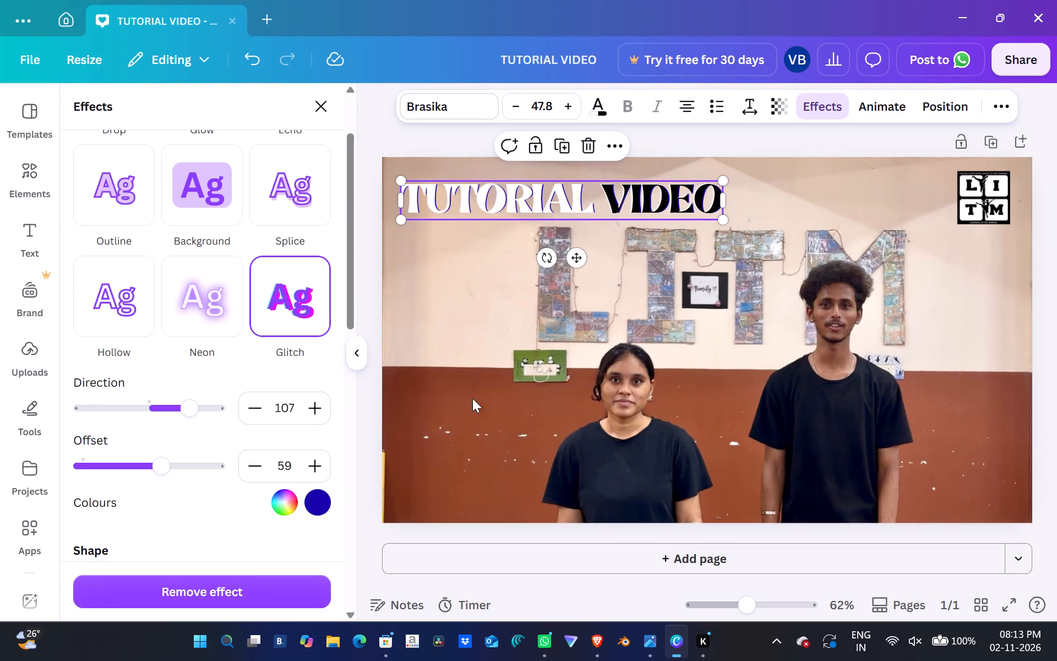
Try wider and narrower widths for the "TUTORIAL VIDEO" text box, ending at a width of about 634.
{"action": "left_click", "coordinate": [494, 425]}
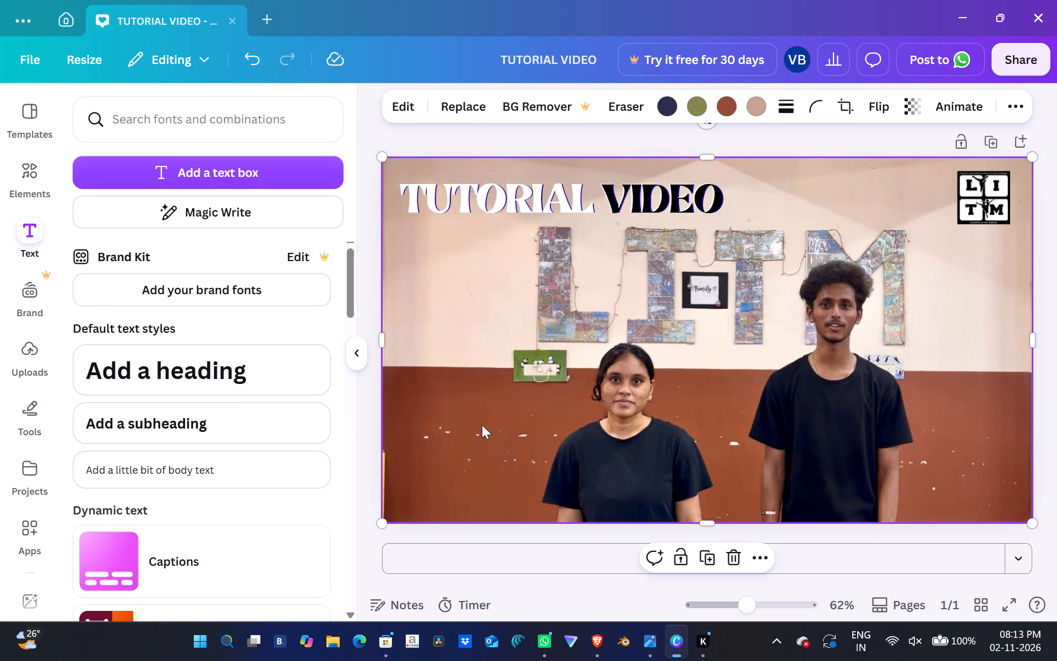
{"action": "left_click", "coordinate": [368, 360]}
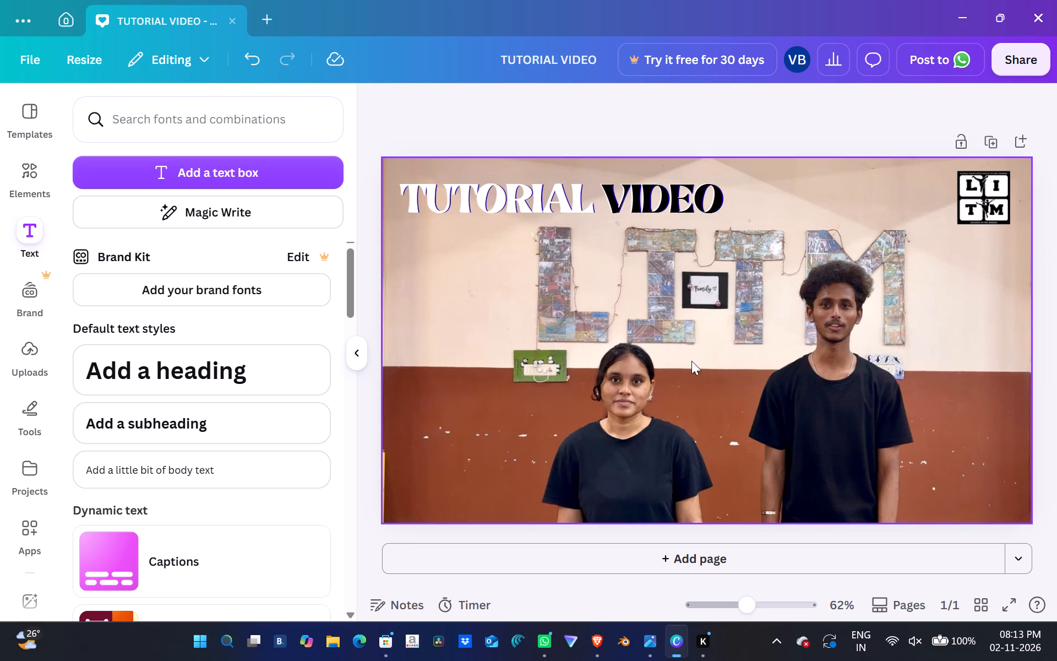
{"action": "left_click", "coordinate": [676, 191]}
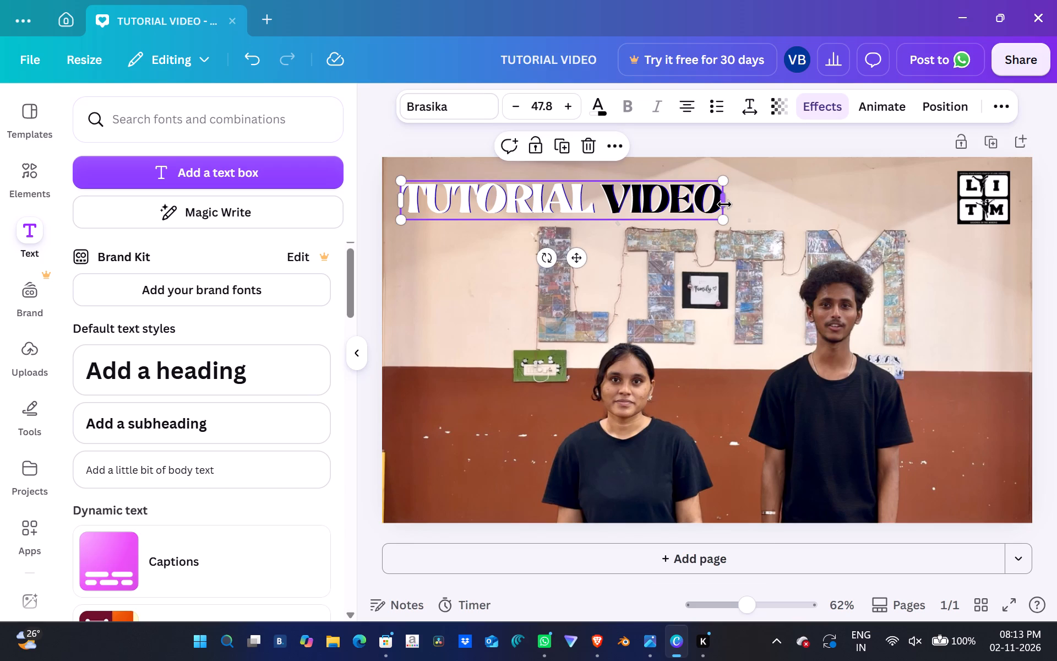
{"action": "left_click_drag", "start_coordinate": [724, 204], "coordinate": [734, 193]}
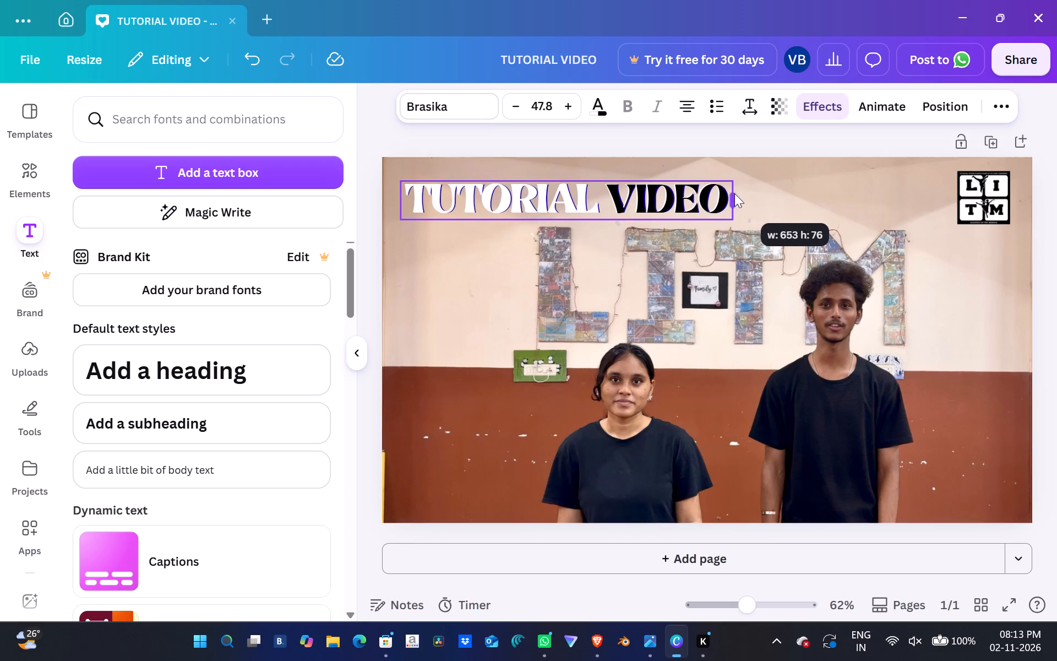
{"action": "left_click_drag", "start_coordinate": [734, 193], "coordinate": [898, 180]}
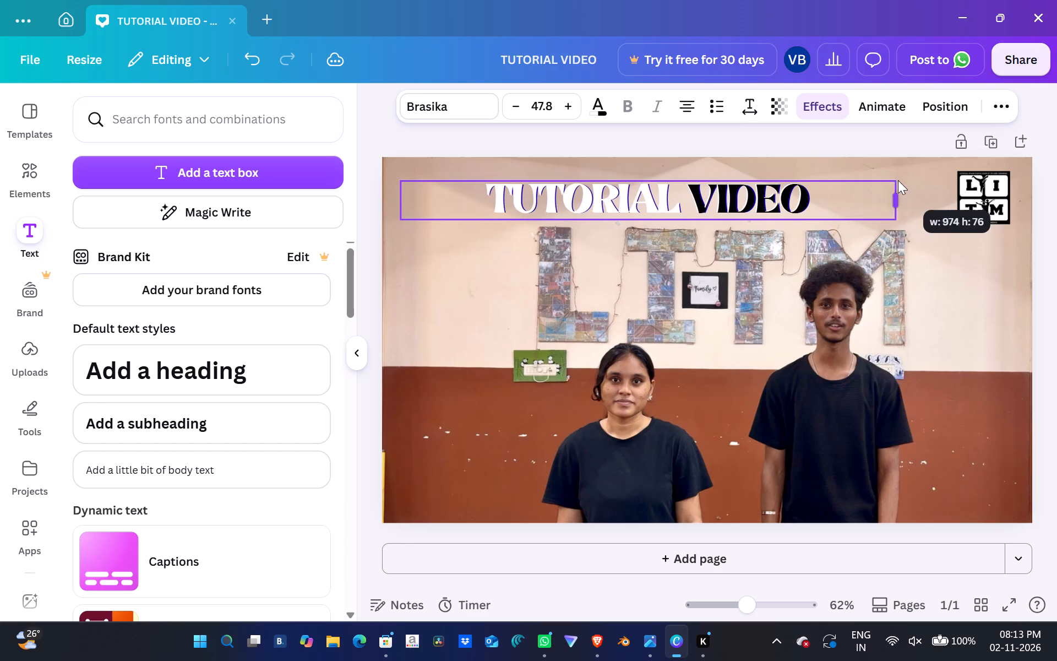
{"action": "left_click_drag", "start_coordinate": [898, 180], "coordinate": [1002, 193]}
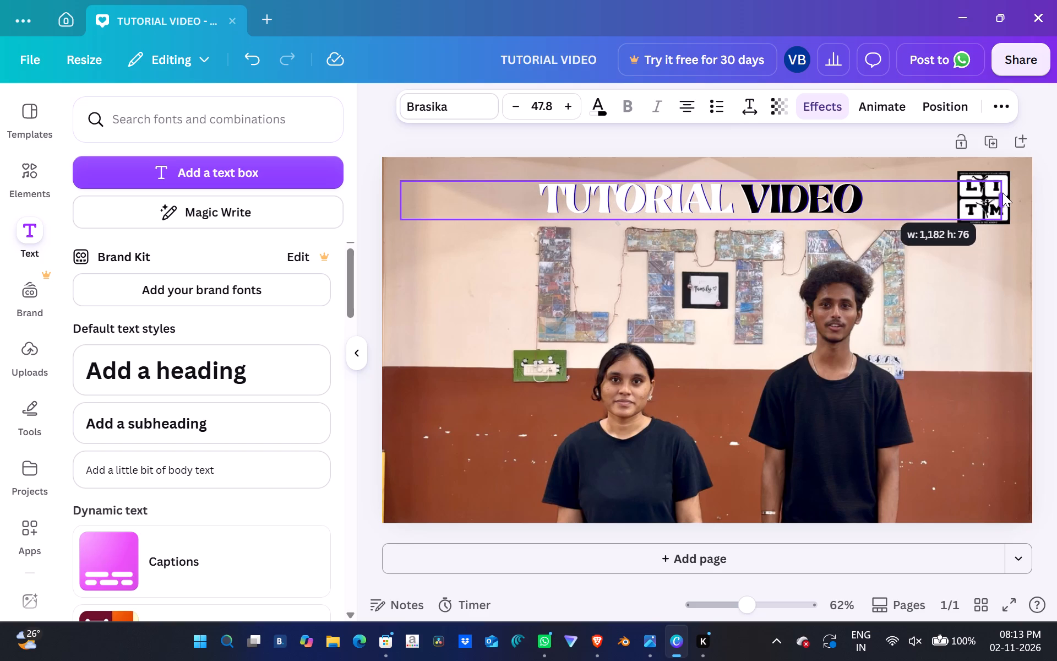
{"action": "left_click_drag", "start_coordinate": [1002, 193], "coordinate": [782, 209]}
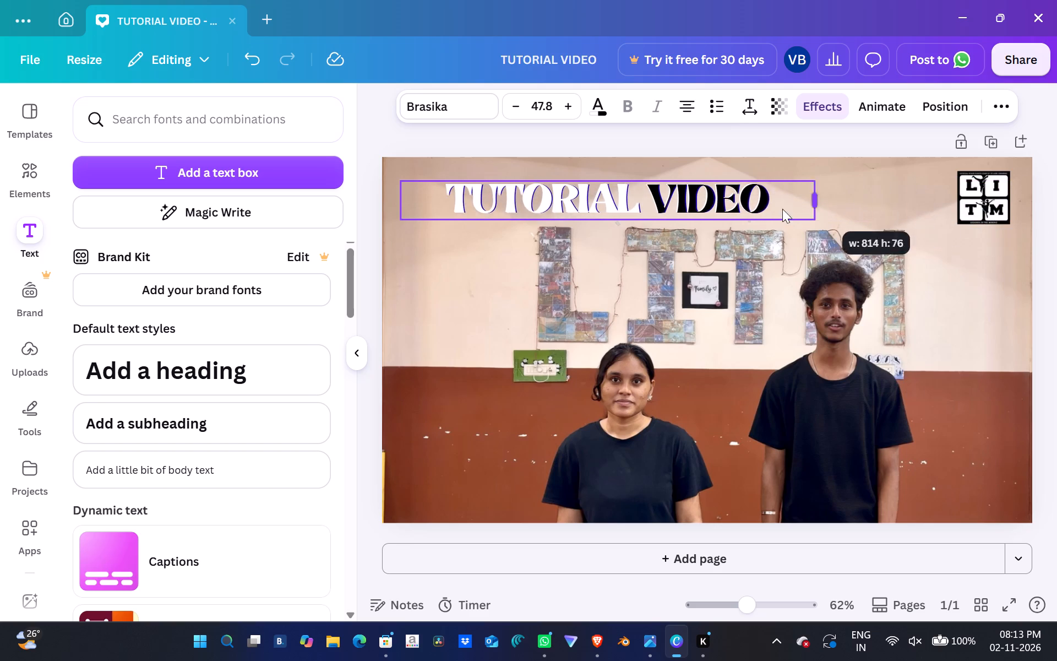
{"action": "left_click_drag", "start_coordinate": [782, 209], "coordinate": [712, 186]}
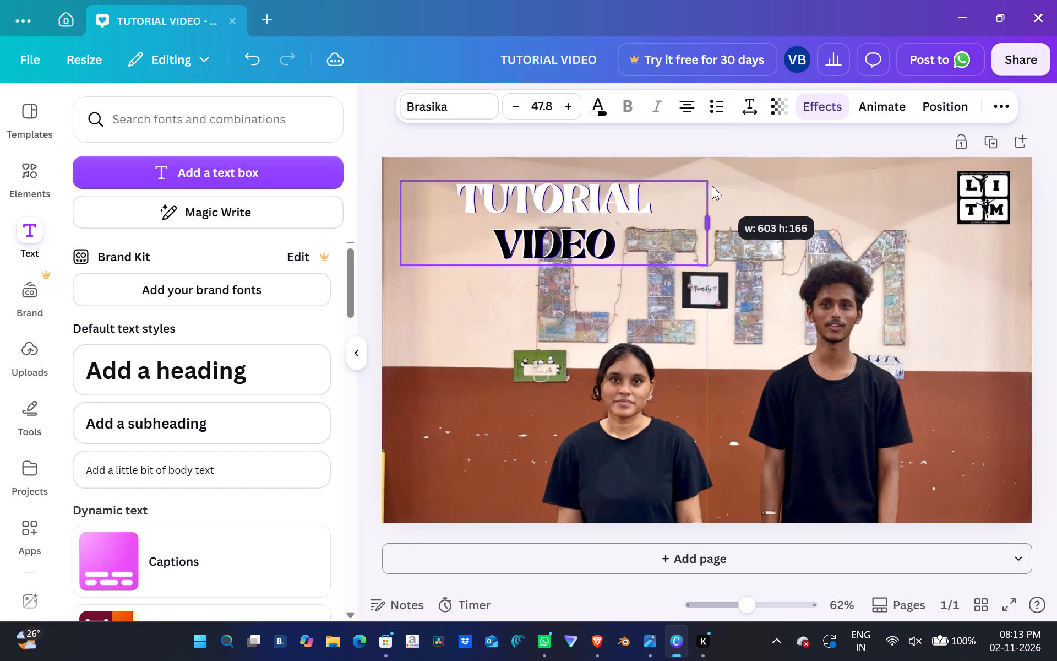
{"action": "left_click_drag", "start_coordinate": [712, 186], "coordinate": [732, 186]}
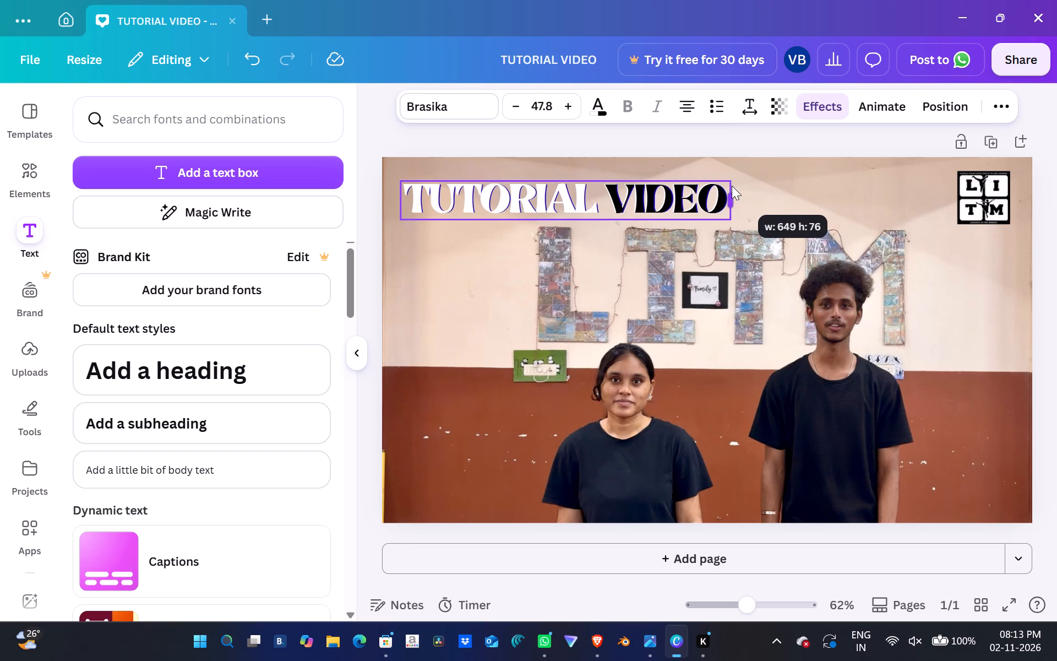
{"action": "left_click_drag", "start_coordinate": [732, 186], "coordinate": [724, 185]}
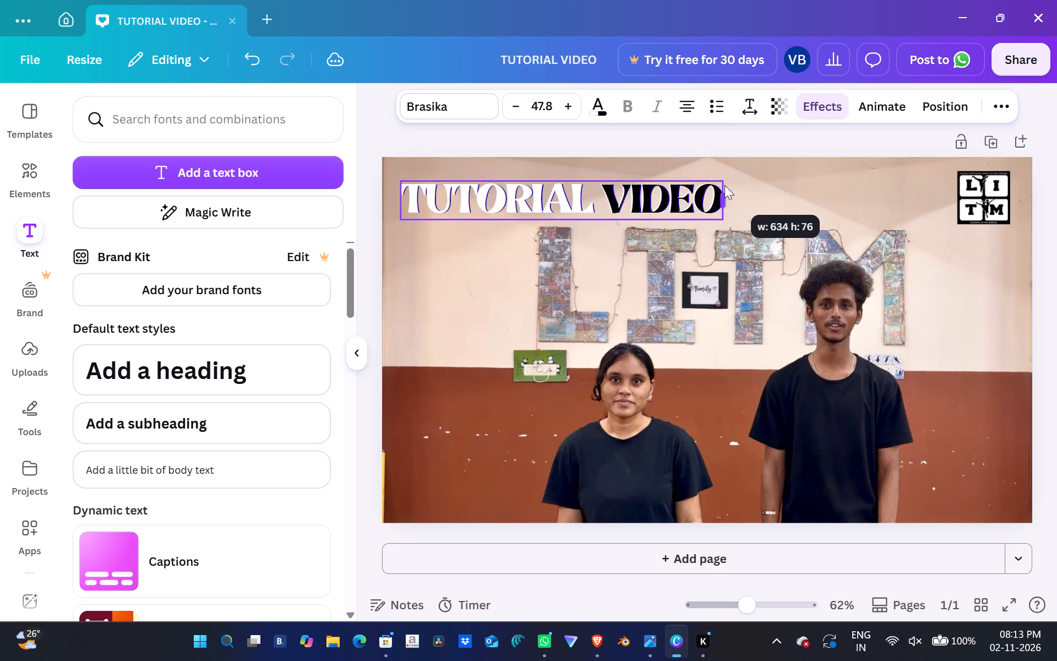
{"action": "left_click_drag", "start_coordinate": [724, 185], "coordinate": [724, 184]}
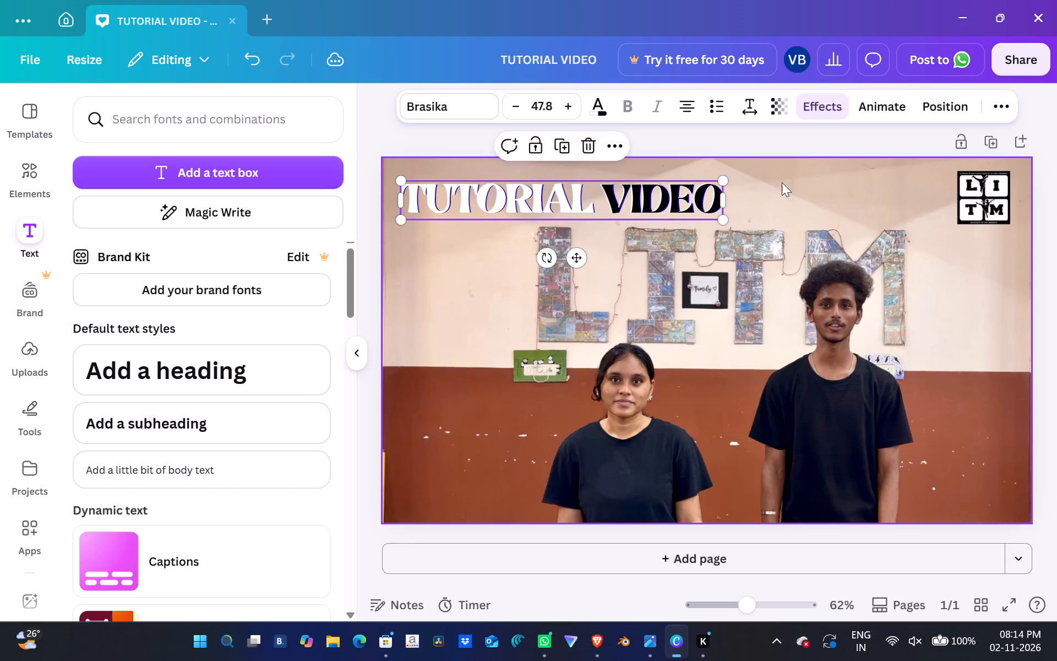
Move the "TUTORIAL VIDEO" heading slightly closer to the photo's left edge, keeping its height on the page.
{"action": "left_click", "coordinate": [790, 178]}
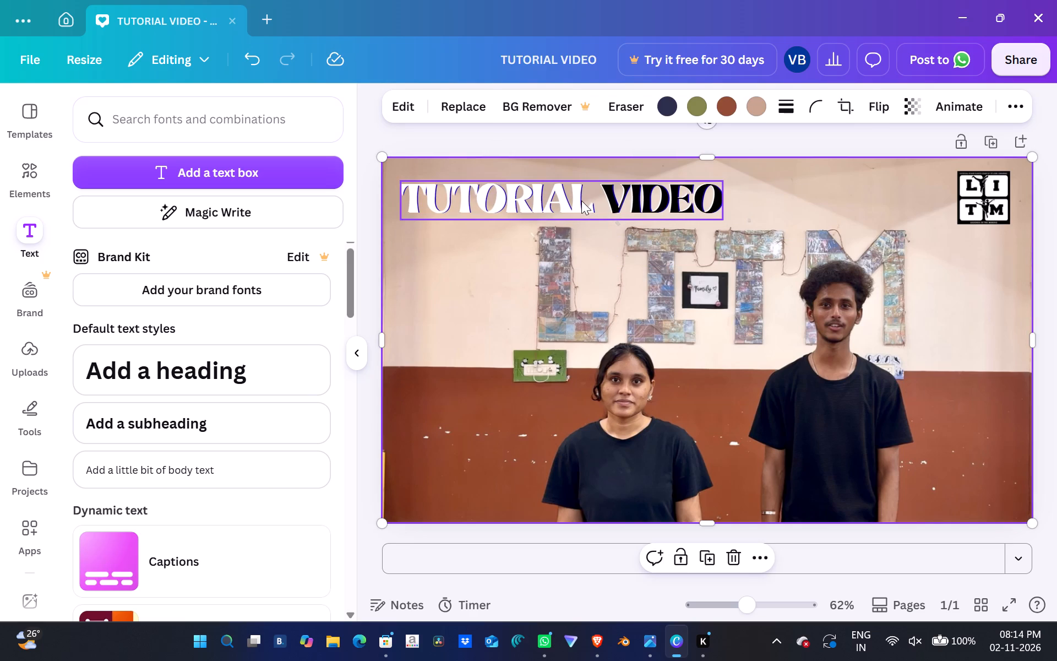
{"action": "left_click_drag", "start_coordinate": [581, 201], "coordinate": [574, 200]}
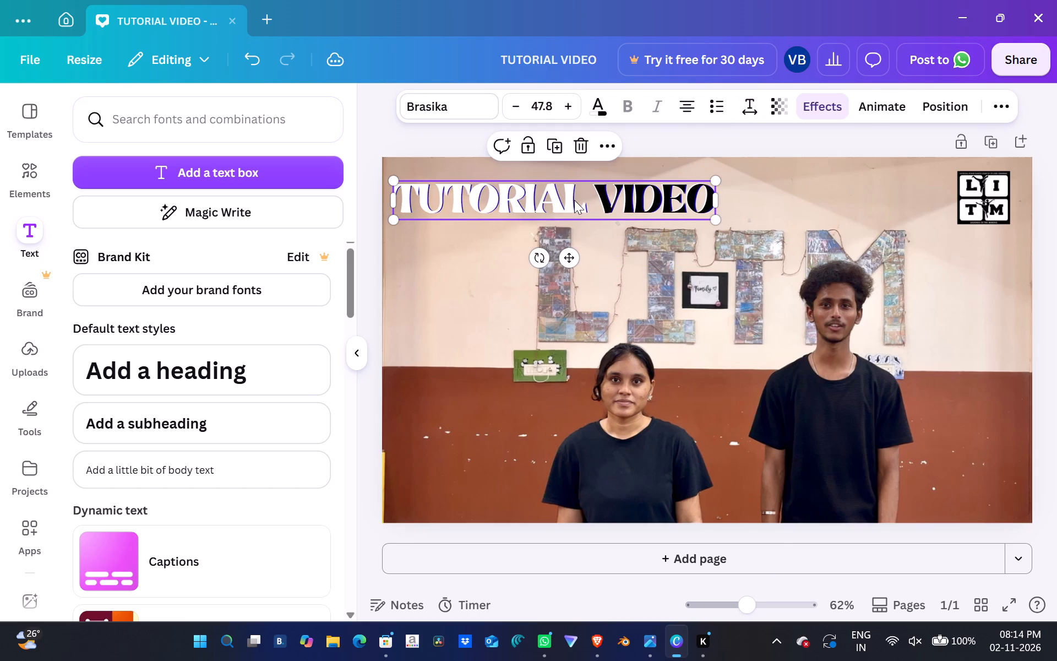
{"action": "left_click", "coordinate": [779, 227]}
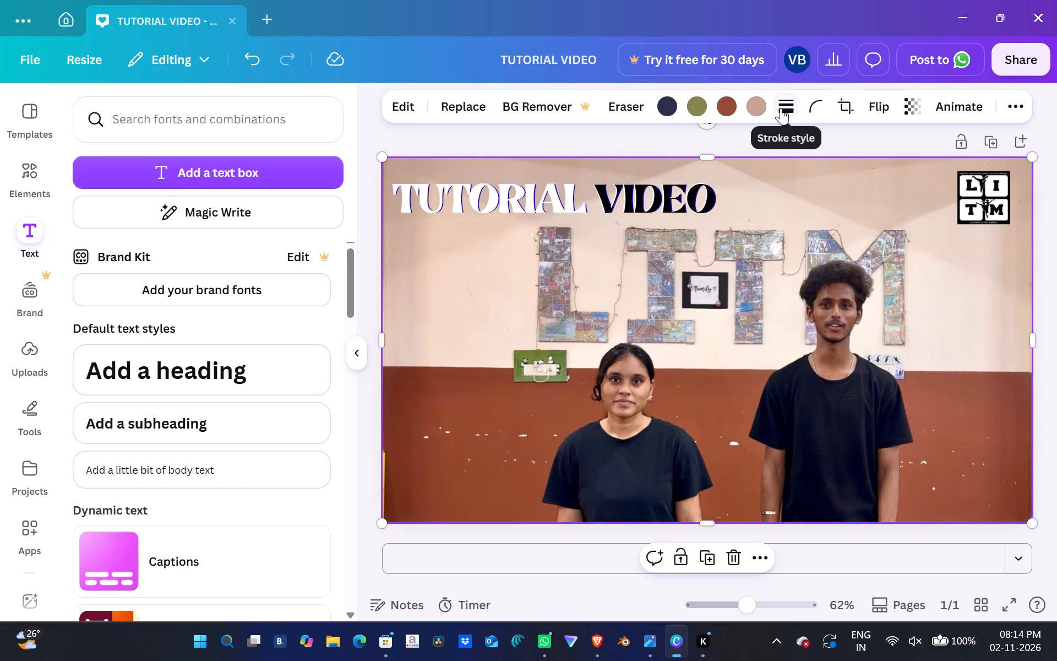
{"action": "left_click", "coordinate": [742, 278]}
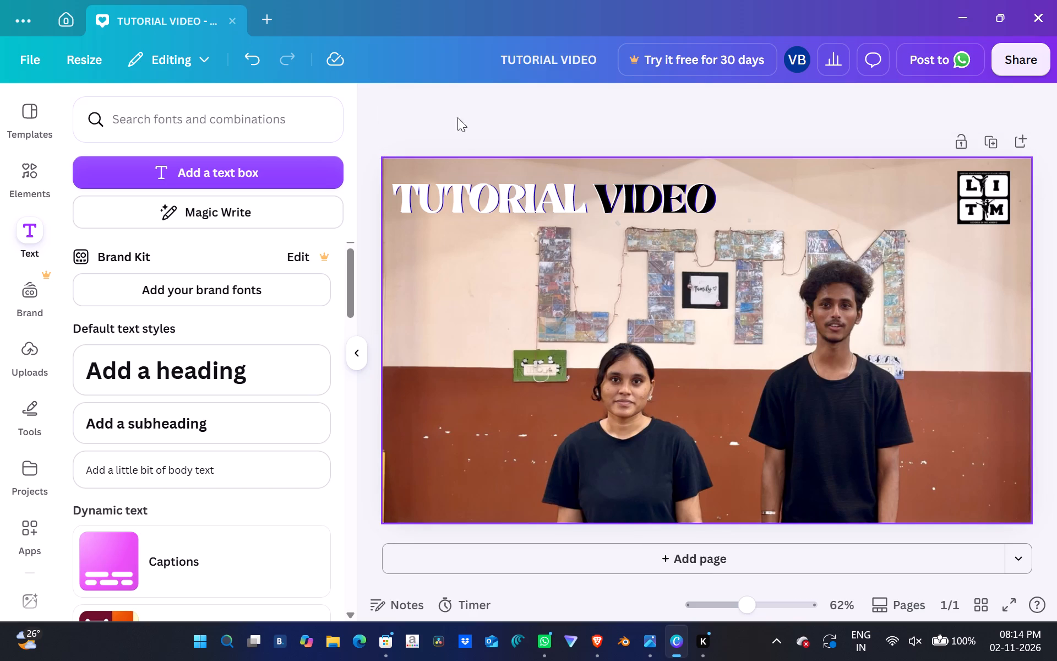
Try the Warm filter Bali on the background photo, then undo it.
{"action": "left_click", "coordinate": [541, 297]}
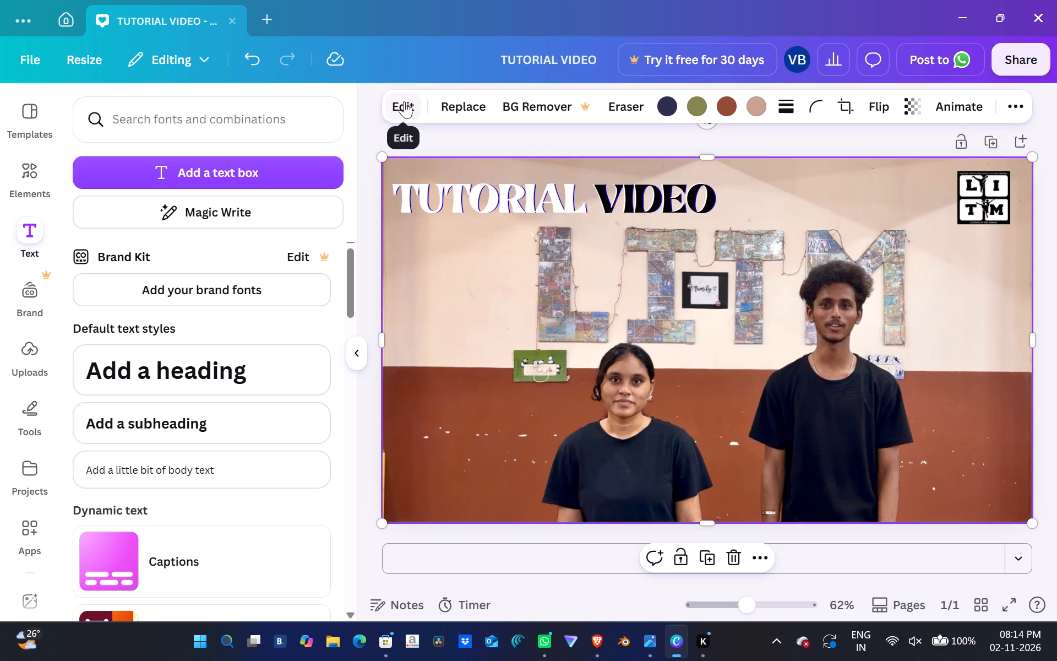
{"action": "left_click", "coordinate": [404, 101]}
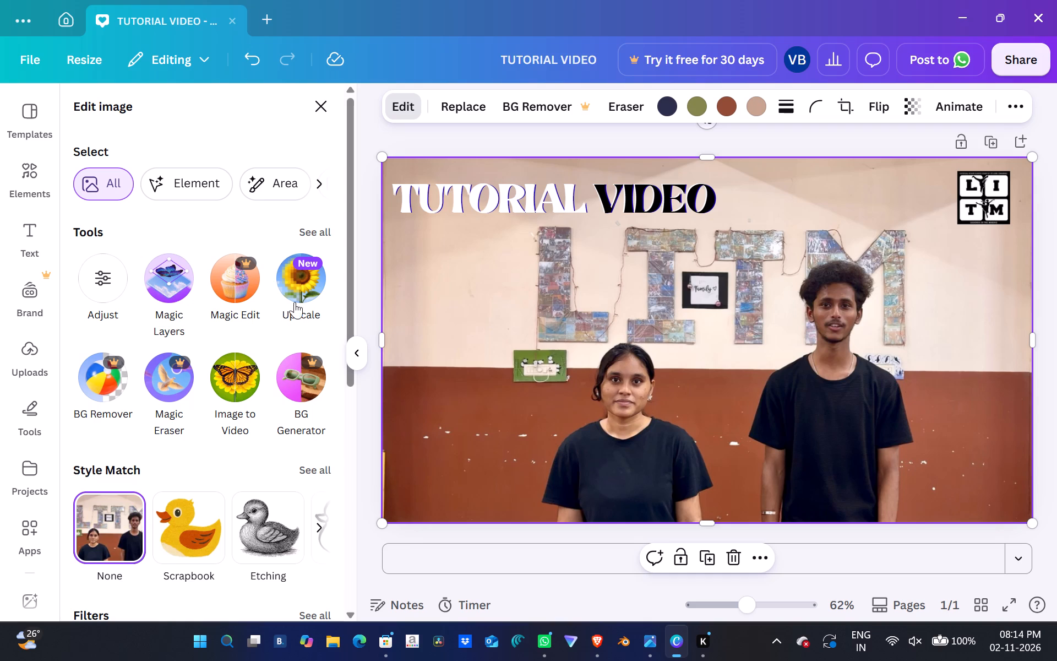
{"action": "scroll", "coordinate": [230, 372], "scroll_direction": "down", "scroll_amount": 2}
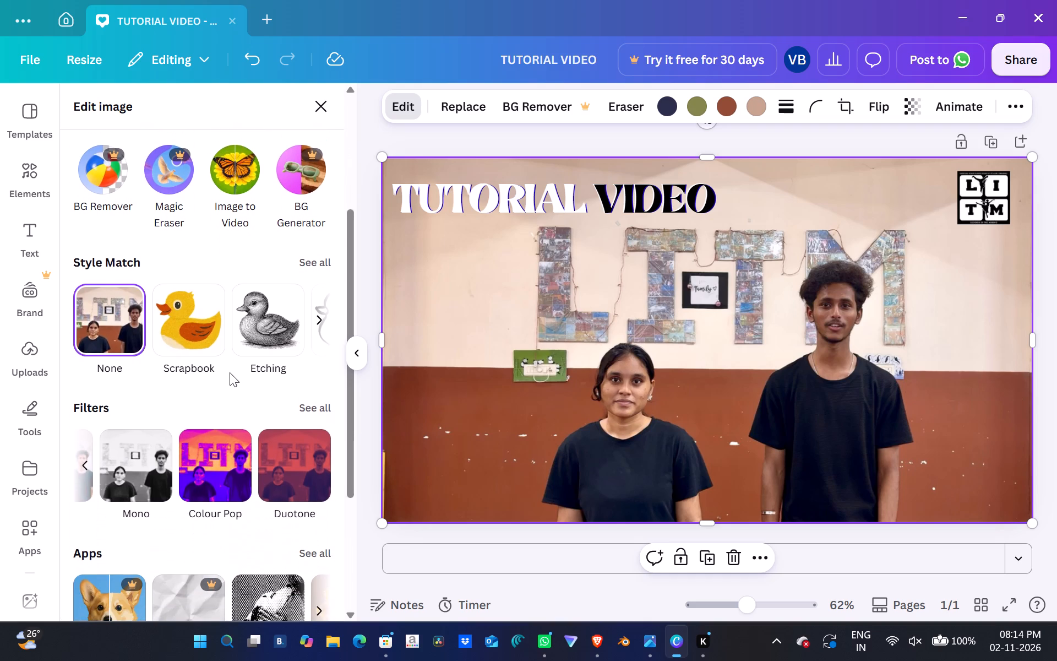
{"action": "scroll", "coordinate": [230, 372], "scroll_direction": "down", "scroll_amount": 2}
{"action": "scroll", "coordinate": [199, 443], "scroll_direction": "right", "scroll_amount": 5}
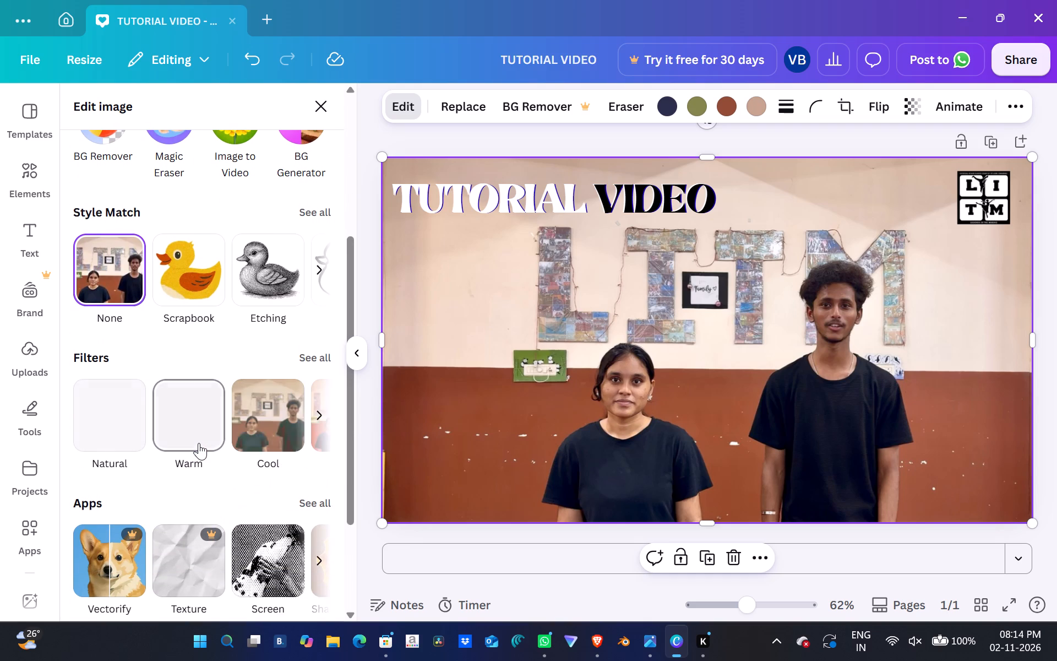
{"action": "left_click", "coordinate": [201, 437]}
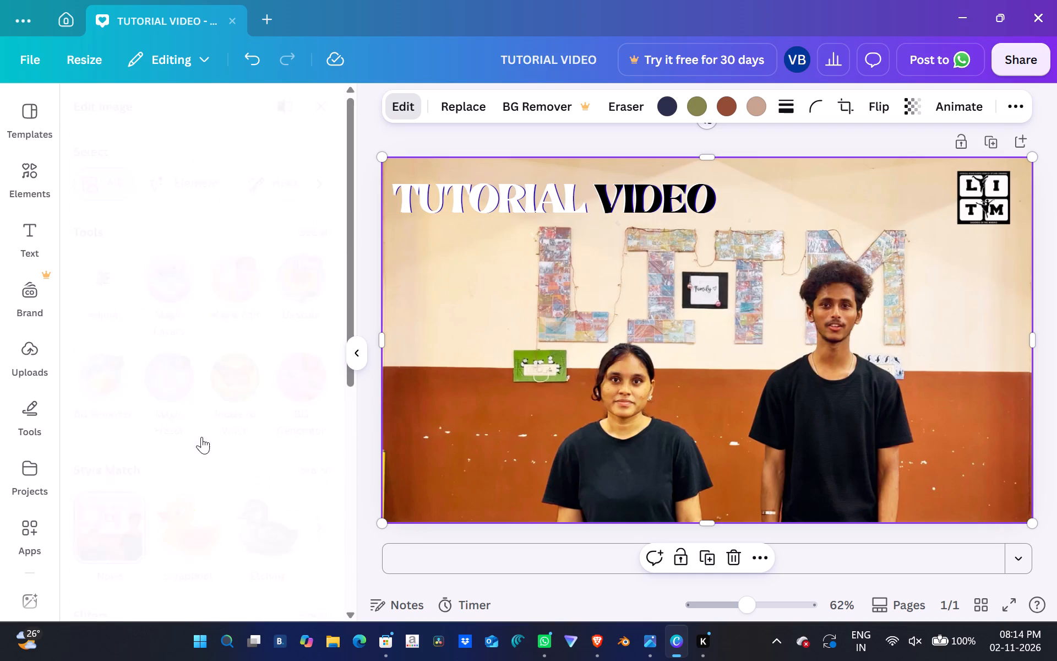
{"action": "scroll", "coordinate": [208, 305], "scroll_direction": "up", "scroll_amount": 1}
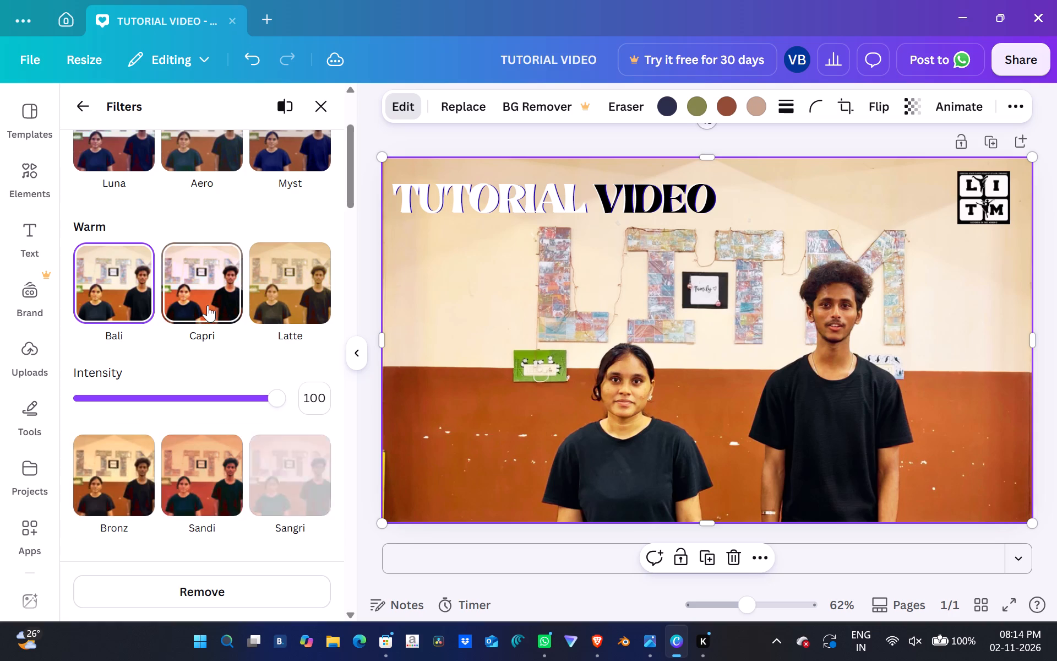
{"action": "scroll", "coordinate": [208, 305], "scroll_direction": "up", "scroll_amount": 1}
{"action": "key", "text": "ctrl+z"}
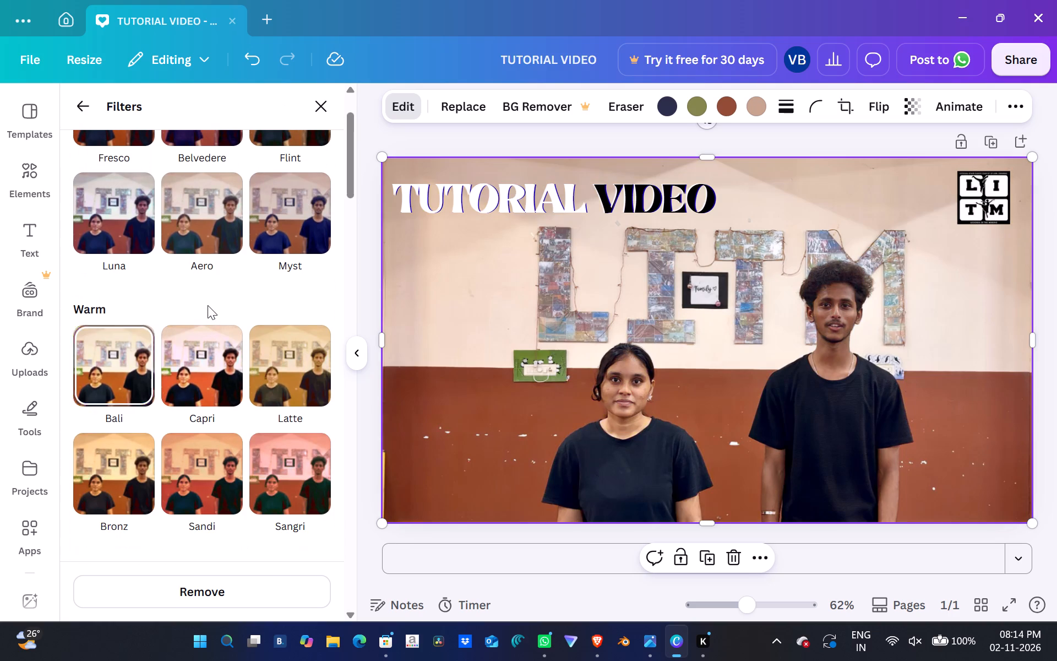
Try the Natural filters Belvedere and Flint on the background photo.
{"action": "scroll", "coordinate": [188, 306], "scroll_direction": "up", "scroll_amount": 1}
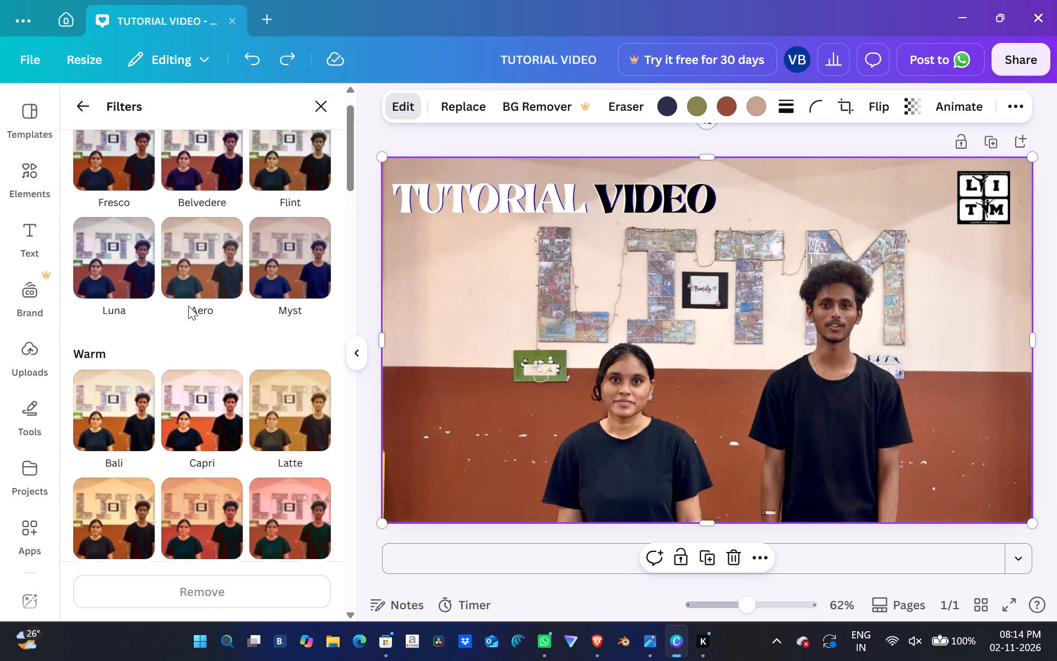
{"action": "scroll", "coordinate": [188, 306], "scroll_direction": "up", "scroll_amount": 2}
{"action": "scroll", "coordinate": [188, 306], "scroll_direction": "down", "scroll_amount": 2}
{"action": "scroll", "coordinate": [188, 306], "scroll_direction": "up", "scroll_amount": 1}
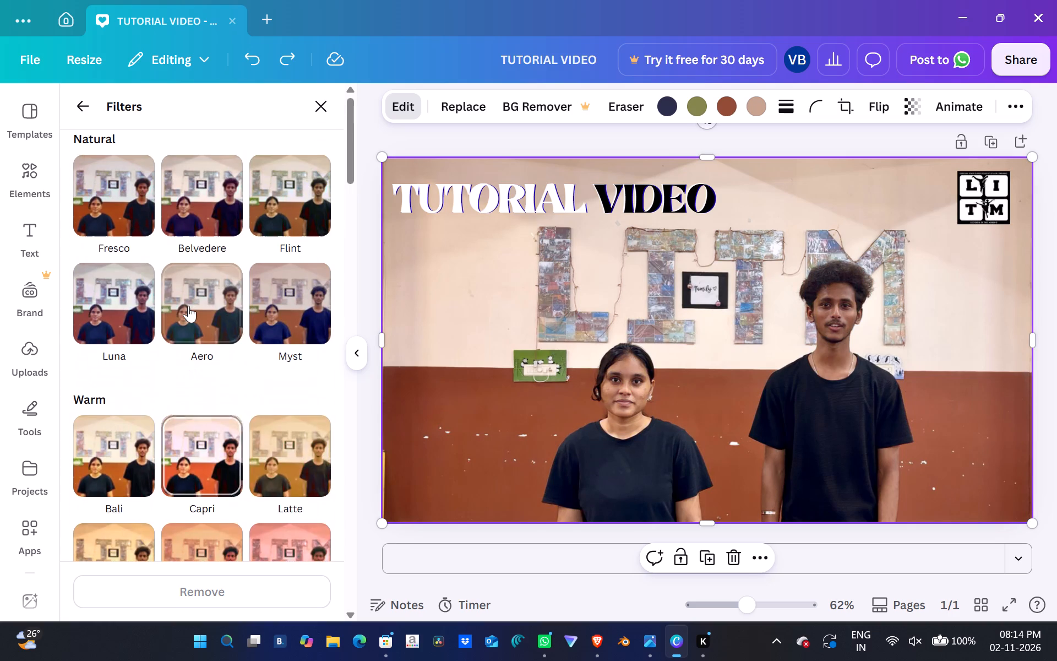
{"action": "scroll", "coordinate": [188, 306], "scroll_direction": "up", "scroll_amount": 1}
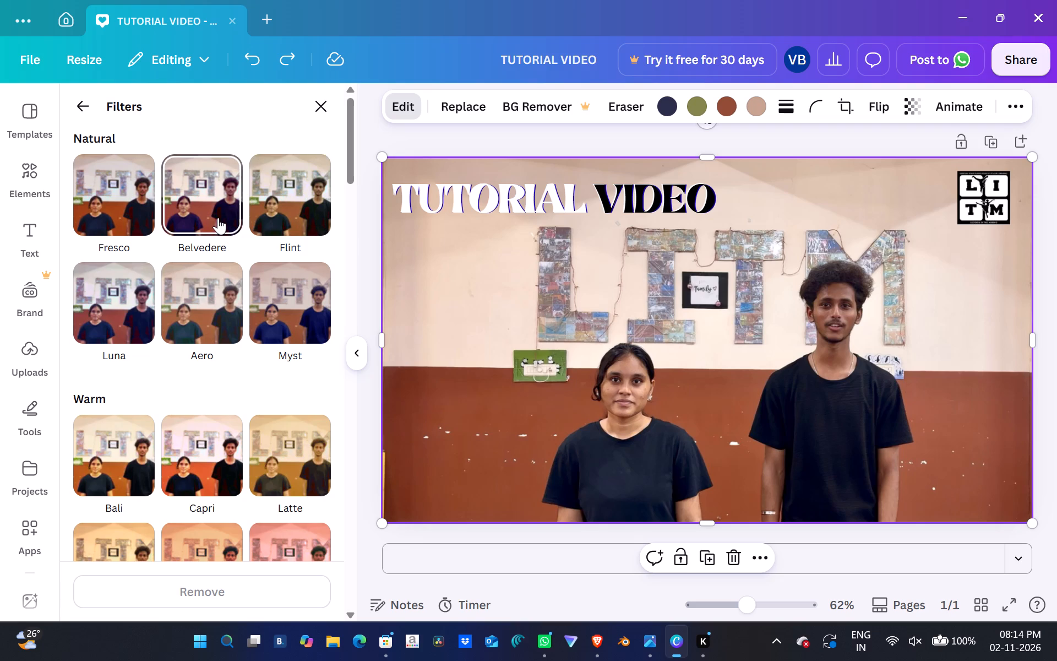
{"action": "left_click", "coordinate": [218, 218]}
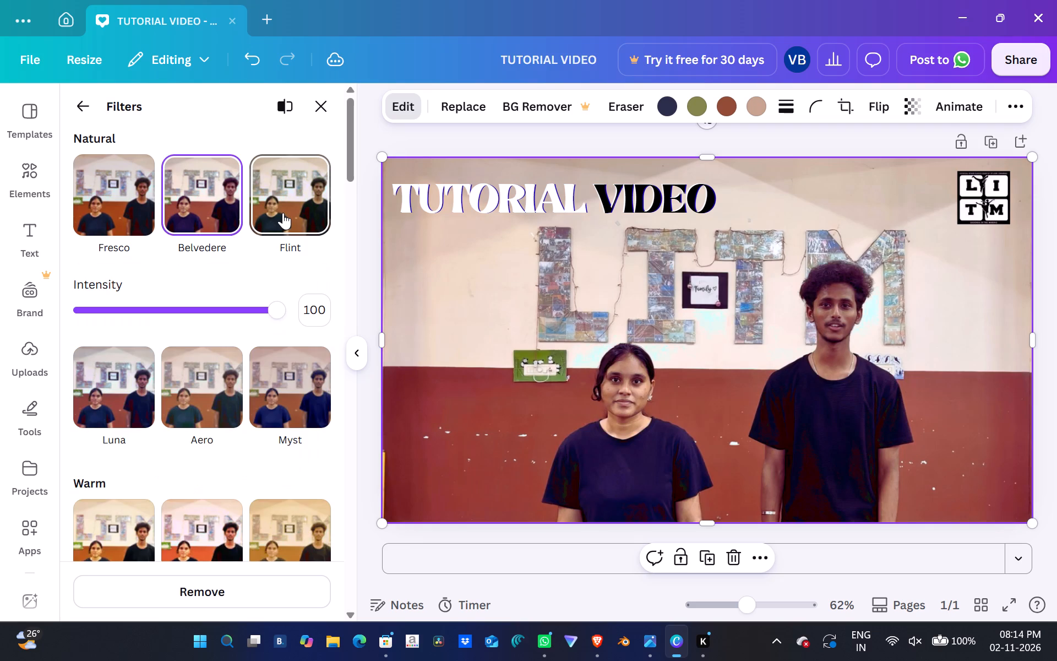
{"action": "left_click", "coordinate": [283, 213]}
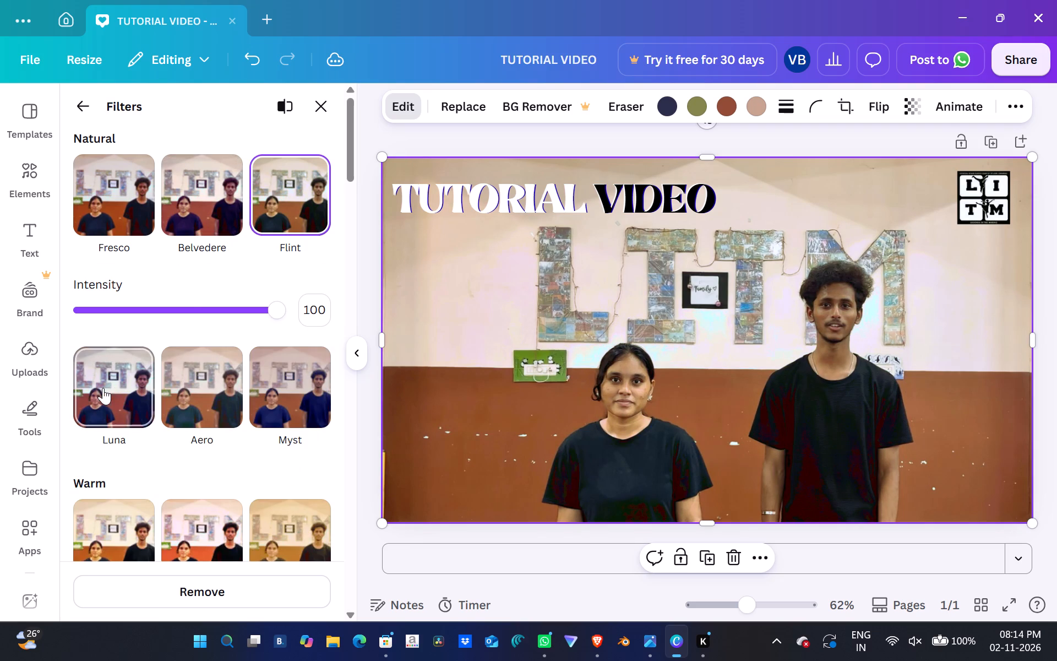
Apply the Natural filter Fresco to the background photo, trying lower intensities before setting it to 100.
{"action": "left_click", "coordinate": [142, 213]}
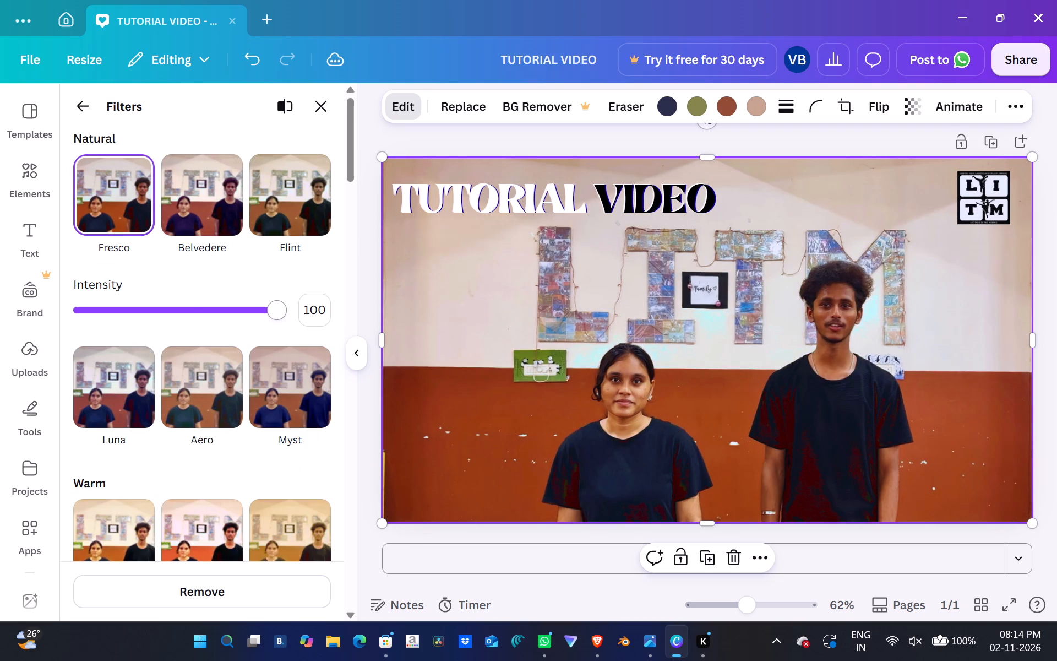
{"action": "left_click_drag", "start_coordinate": [274, 312], "coordinate": [111, 307]}
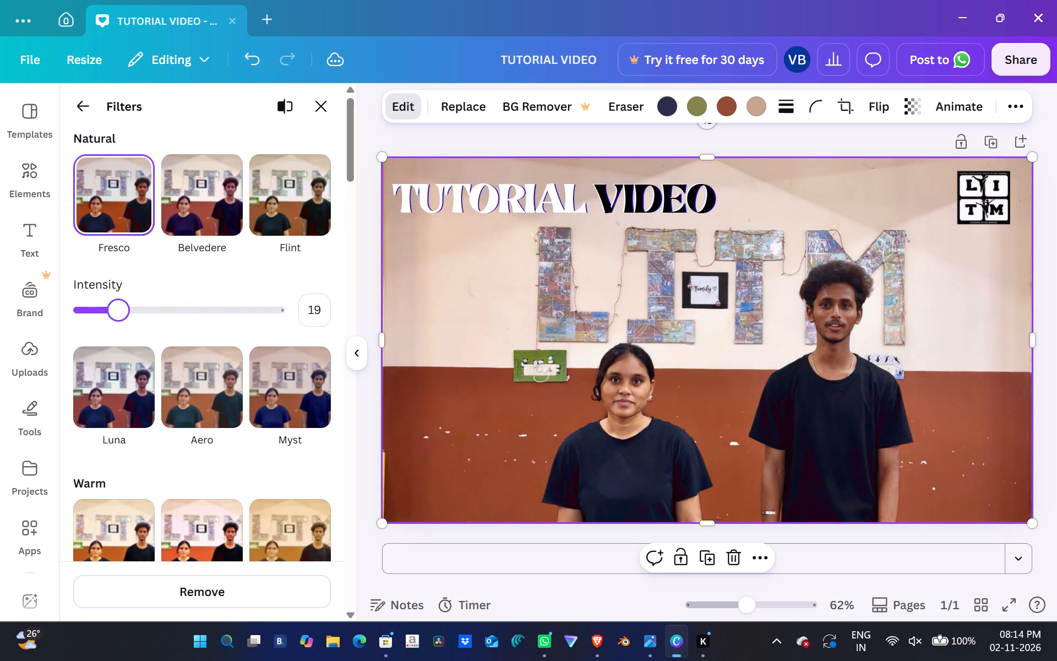
{"action": "left_click_drag", "start_coordinate": [111, 307], "coordinate": [156, 317]}
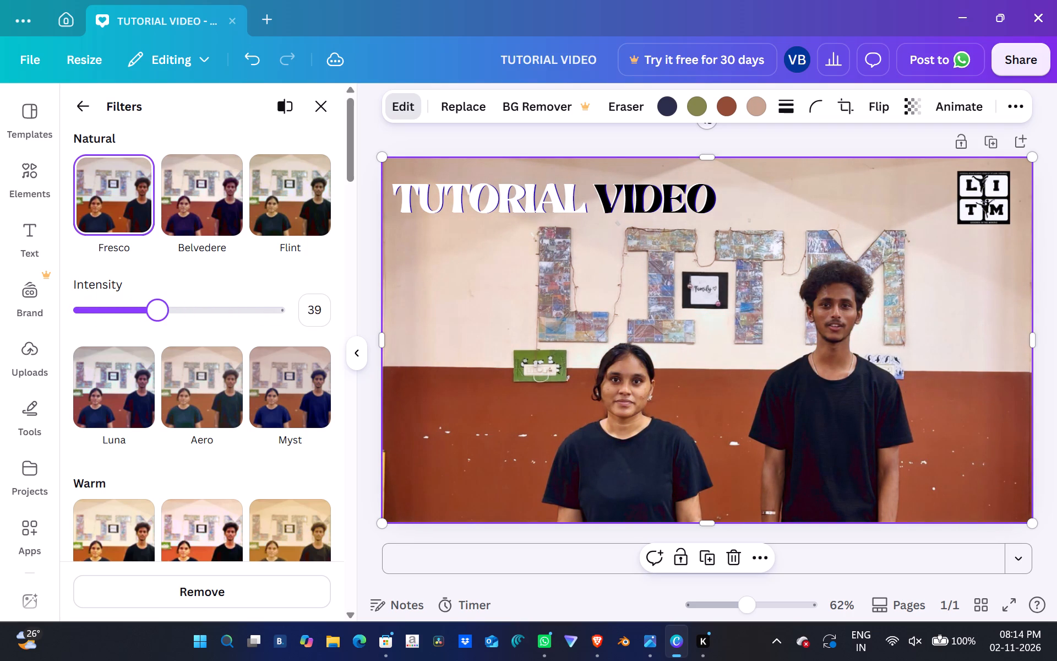
{"action": "left_click_drag", "start_coordinate": [156, 317], "coordinate": [154, 304]}
{"action": "left_click_drag", "start_coordinate": [154, 304], "coordinate": [165, 303]}
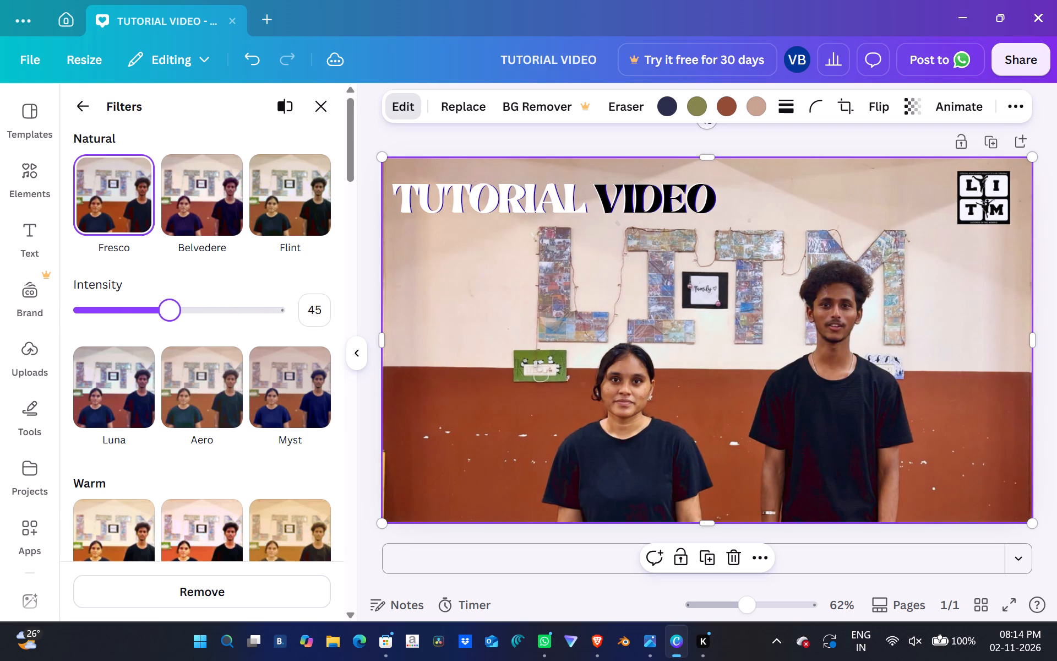
{"action": "left_click_drag", "start_coordinate": [165, 303], "coordinate": [320, 325]}
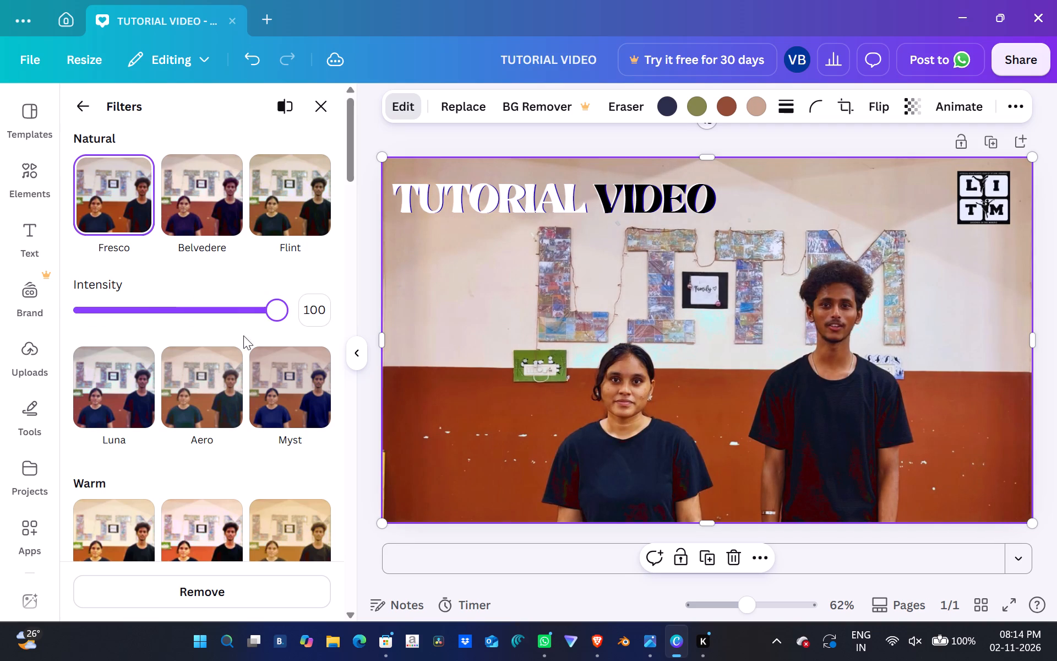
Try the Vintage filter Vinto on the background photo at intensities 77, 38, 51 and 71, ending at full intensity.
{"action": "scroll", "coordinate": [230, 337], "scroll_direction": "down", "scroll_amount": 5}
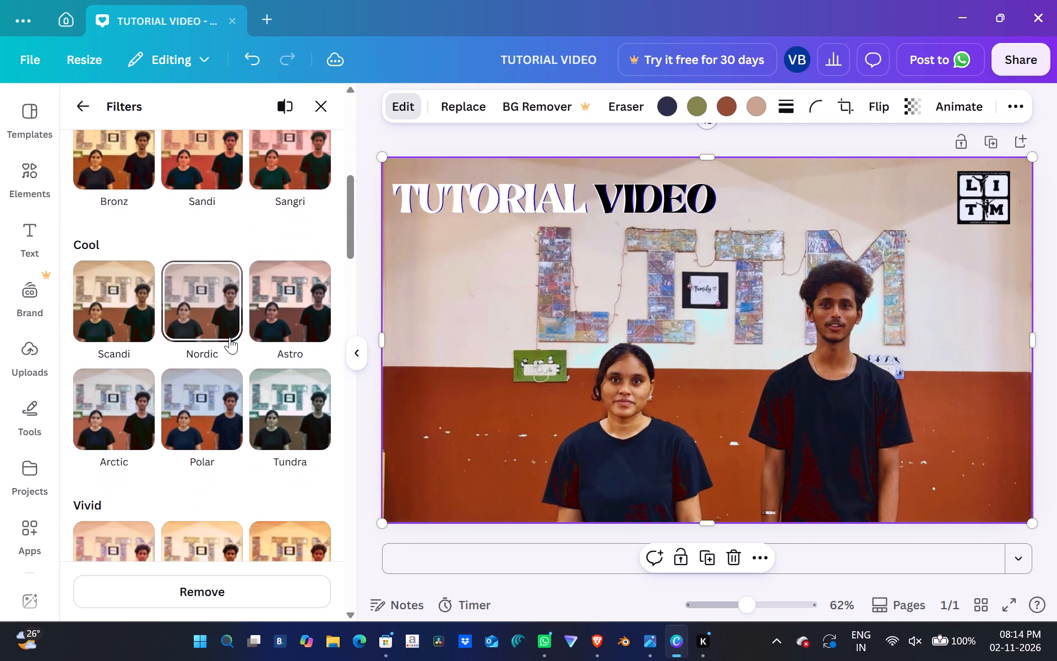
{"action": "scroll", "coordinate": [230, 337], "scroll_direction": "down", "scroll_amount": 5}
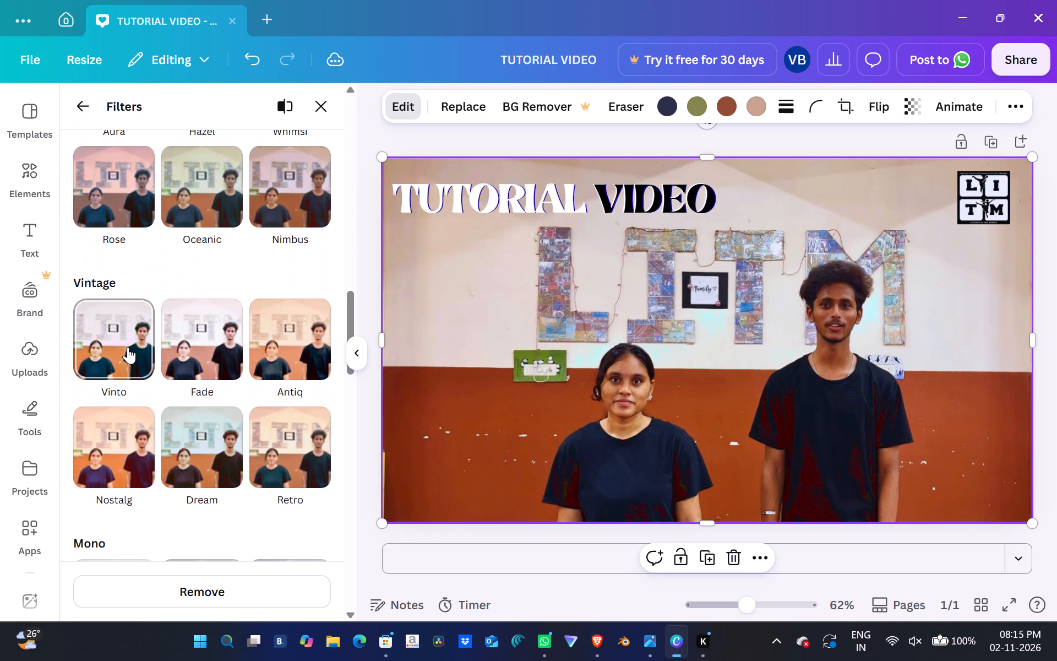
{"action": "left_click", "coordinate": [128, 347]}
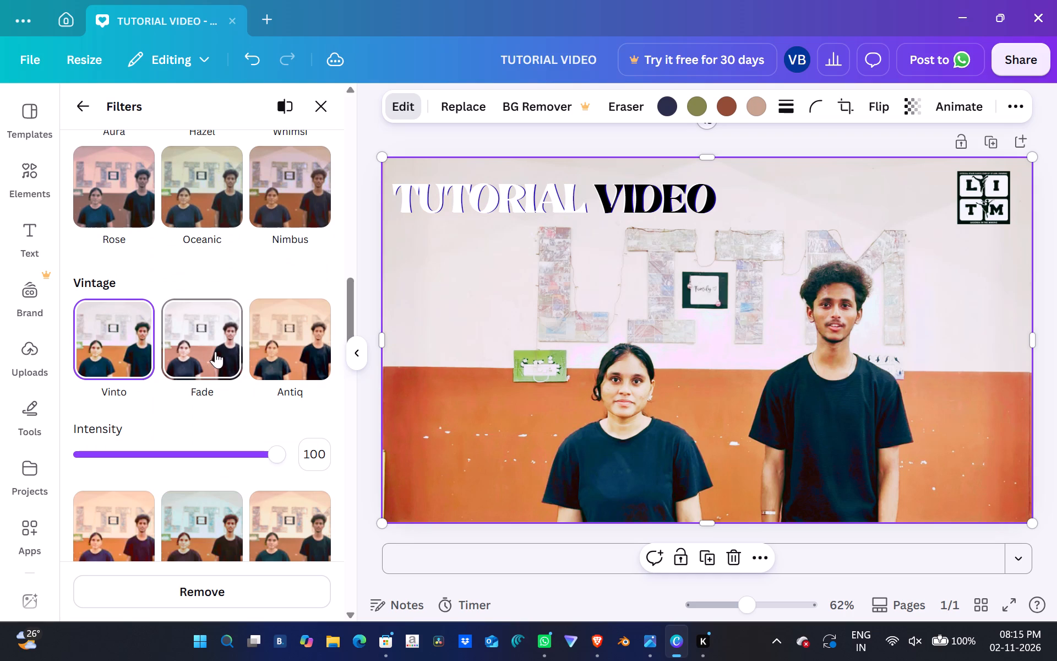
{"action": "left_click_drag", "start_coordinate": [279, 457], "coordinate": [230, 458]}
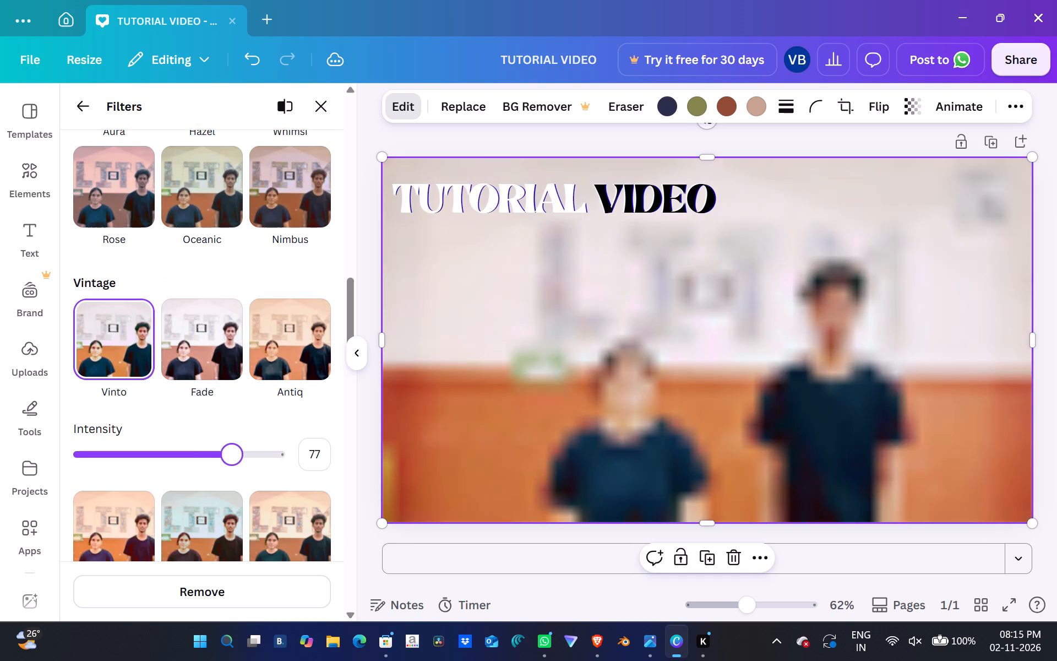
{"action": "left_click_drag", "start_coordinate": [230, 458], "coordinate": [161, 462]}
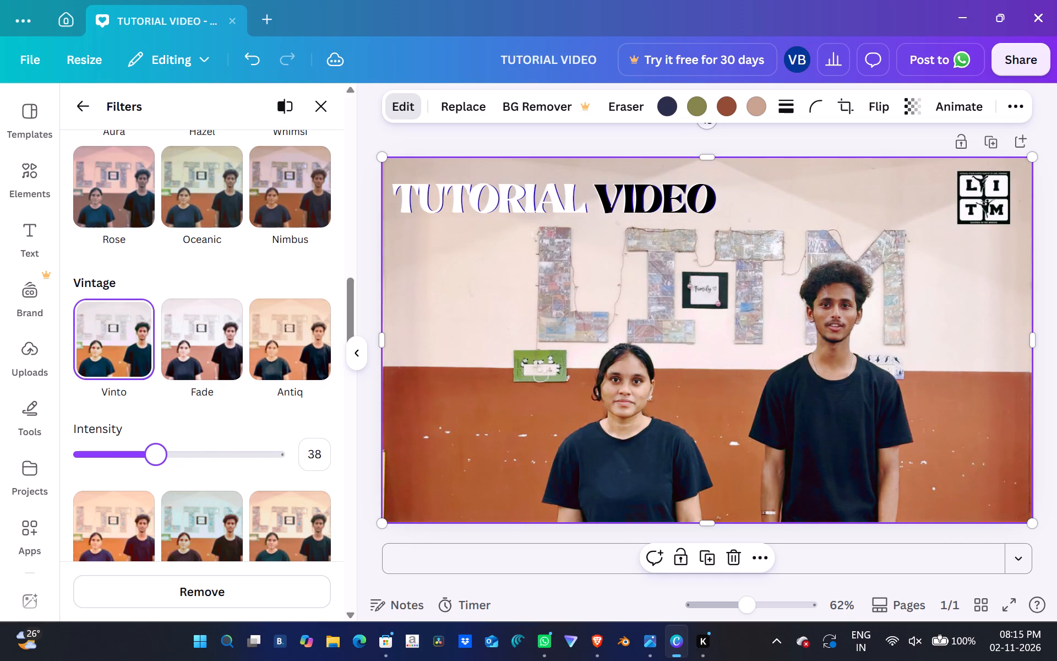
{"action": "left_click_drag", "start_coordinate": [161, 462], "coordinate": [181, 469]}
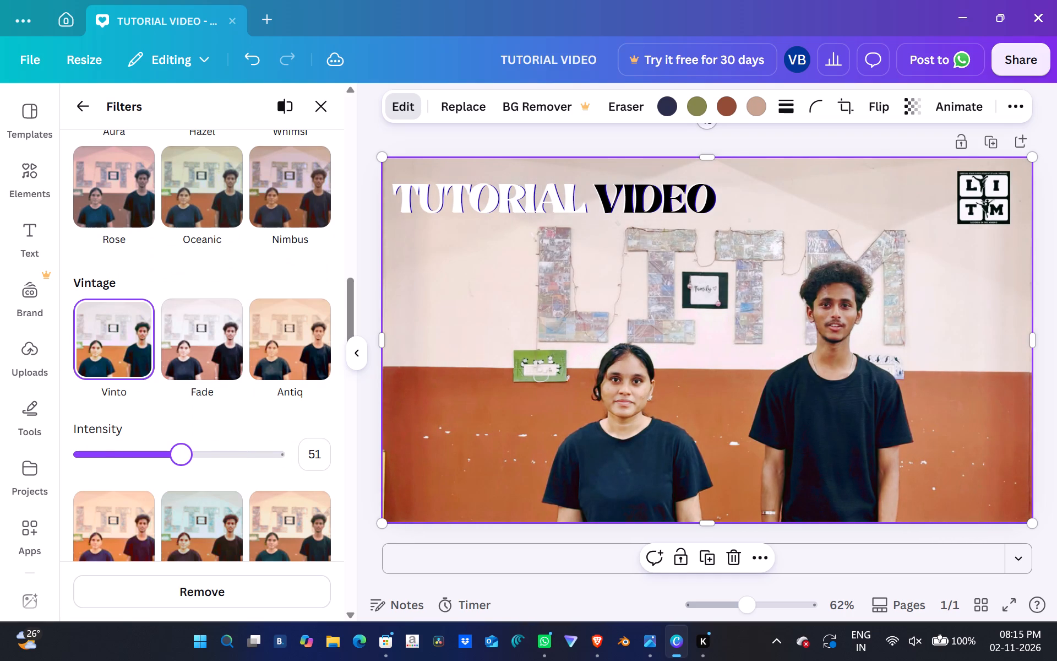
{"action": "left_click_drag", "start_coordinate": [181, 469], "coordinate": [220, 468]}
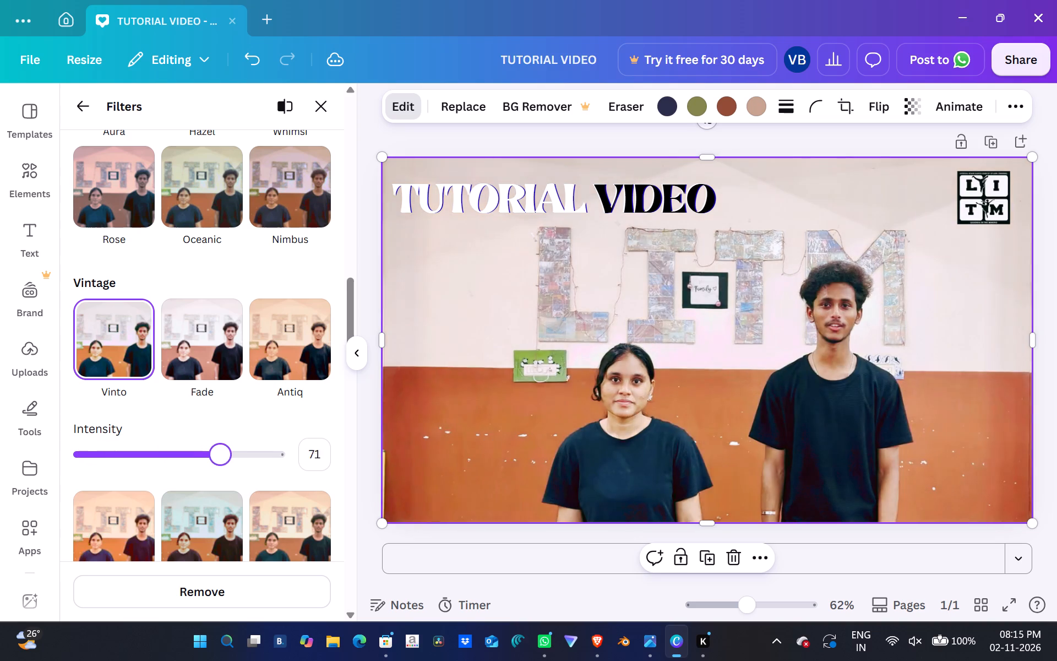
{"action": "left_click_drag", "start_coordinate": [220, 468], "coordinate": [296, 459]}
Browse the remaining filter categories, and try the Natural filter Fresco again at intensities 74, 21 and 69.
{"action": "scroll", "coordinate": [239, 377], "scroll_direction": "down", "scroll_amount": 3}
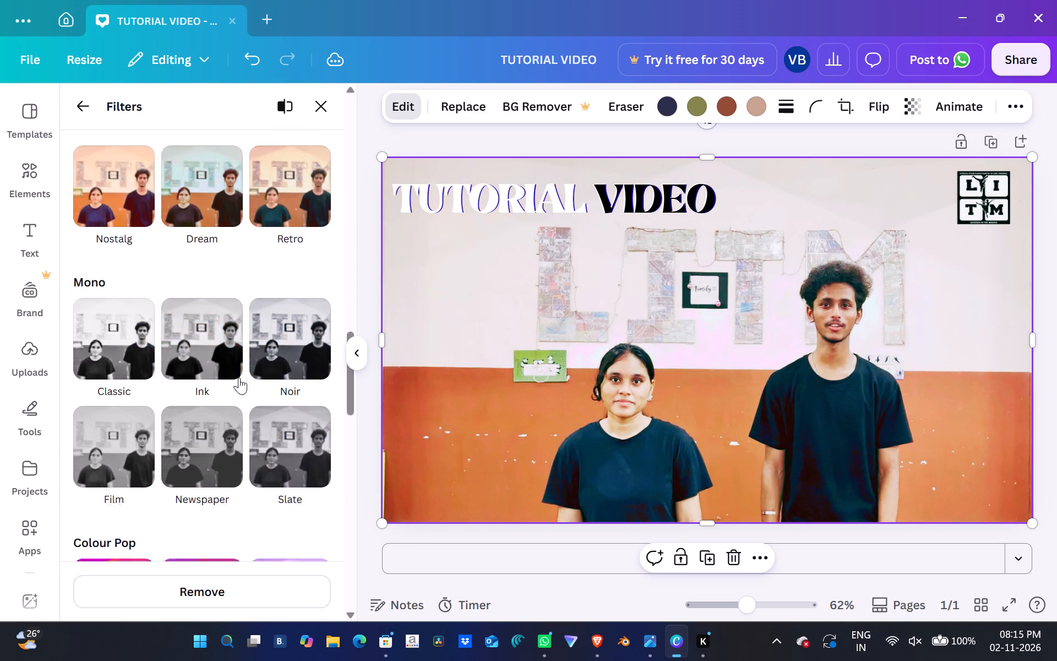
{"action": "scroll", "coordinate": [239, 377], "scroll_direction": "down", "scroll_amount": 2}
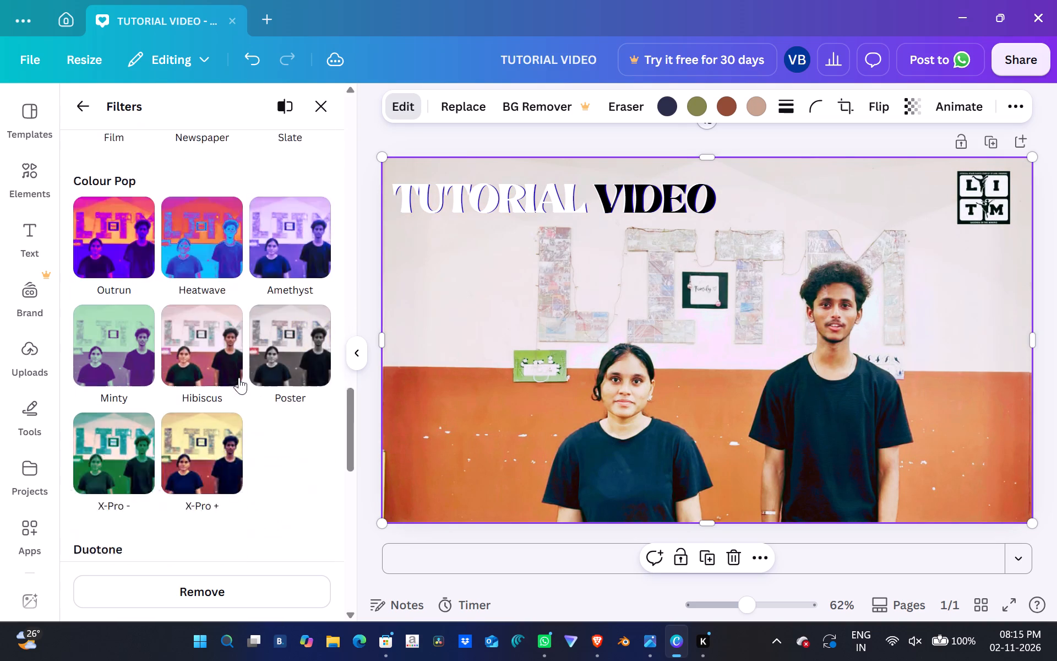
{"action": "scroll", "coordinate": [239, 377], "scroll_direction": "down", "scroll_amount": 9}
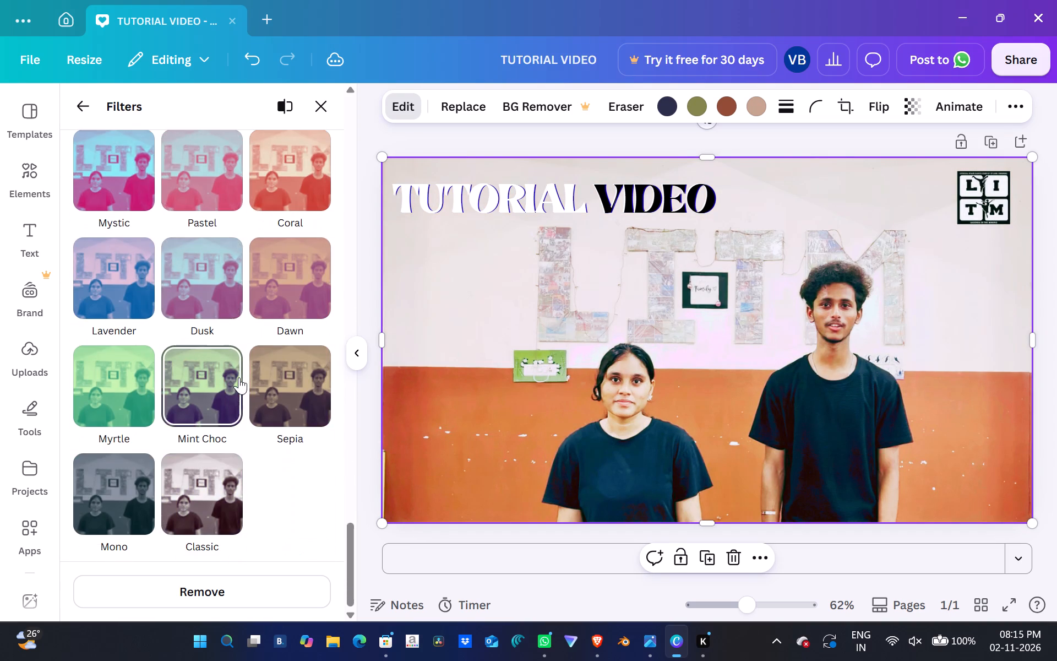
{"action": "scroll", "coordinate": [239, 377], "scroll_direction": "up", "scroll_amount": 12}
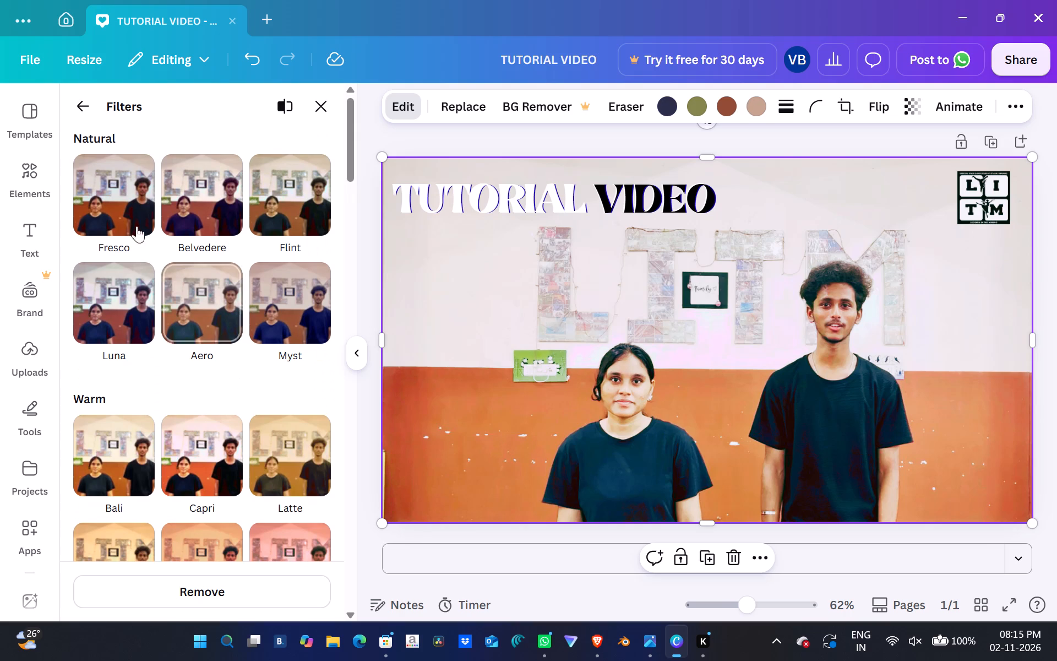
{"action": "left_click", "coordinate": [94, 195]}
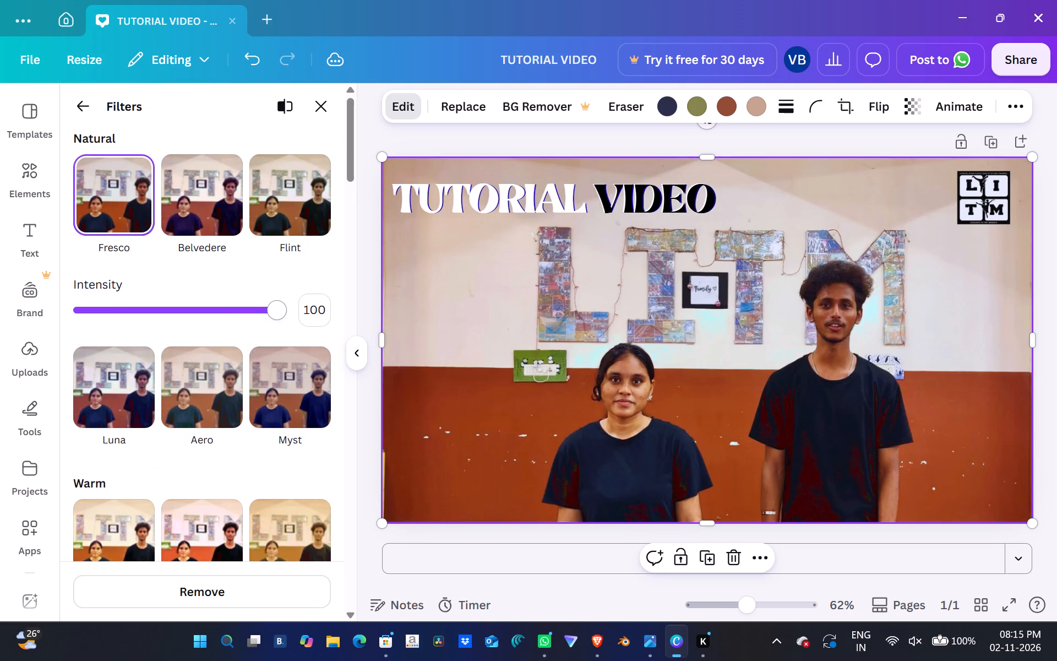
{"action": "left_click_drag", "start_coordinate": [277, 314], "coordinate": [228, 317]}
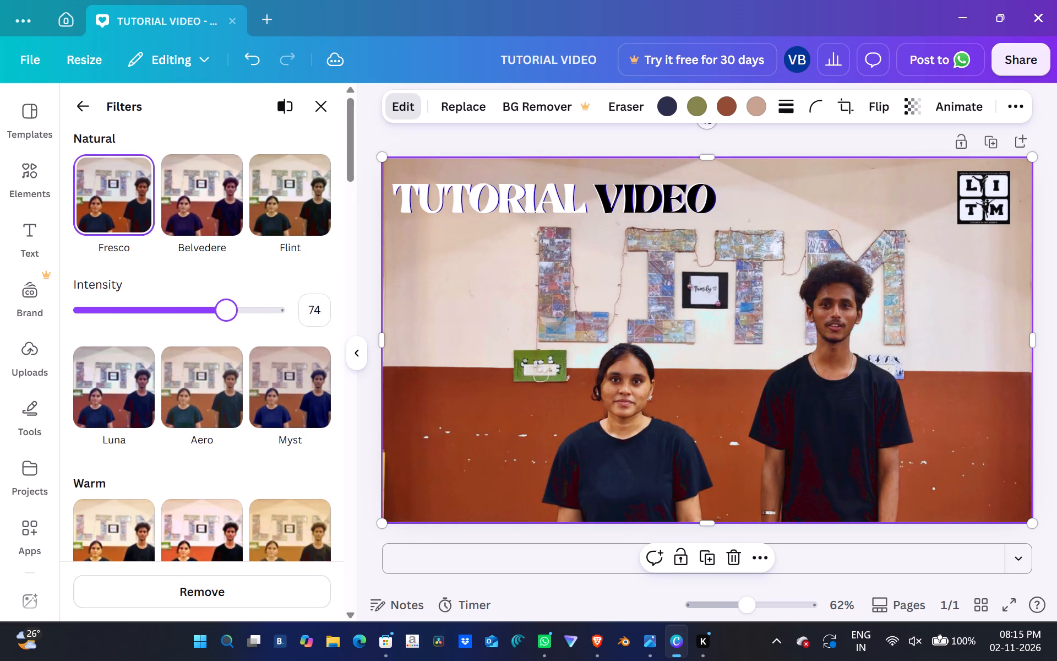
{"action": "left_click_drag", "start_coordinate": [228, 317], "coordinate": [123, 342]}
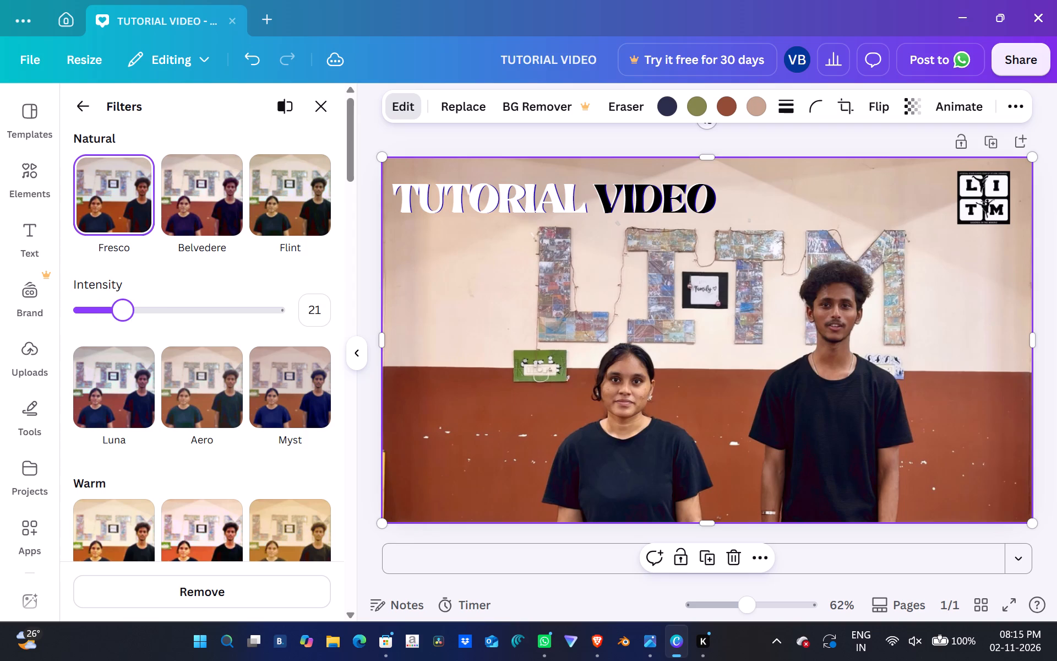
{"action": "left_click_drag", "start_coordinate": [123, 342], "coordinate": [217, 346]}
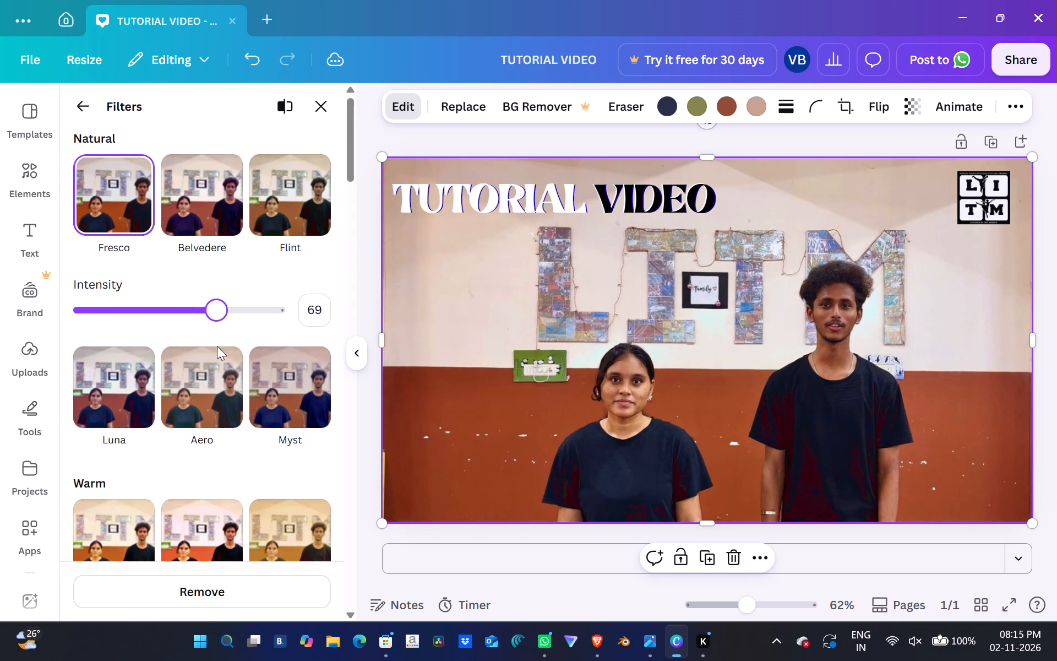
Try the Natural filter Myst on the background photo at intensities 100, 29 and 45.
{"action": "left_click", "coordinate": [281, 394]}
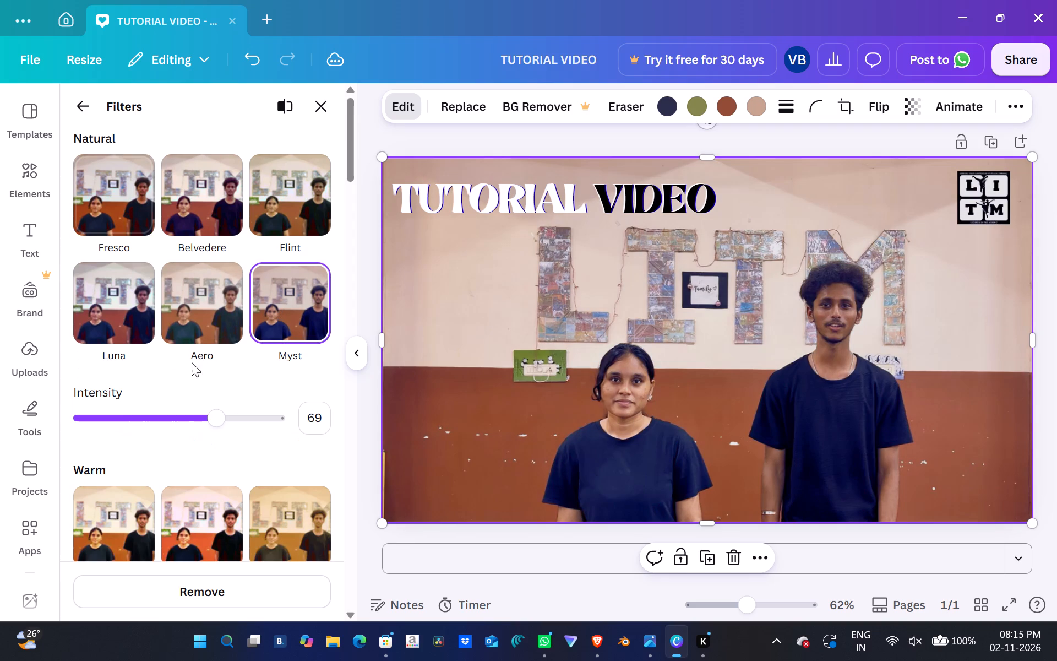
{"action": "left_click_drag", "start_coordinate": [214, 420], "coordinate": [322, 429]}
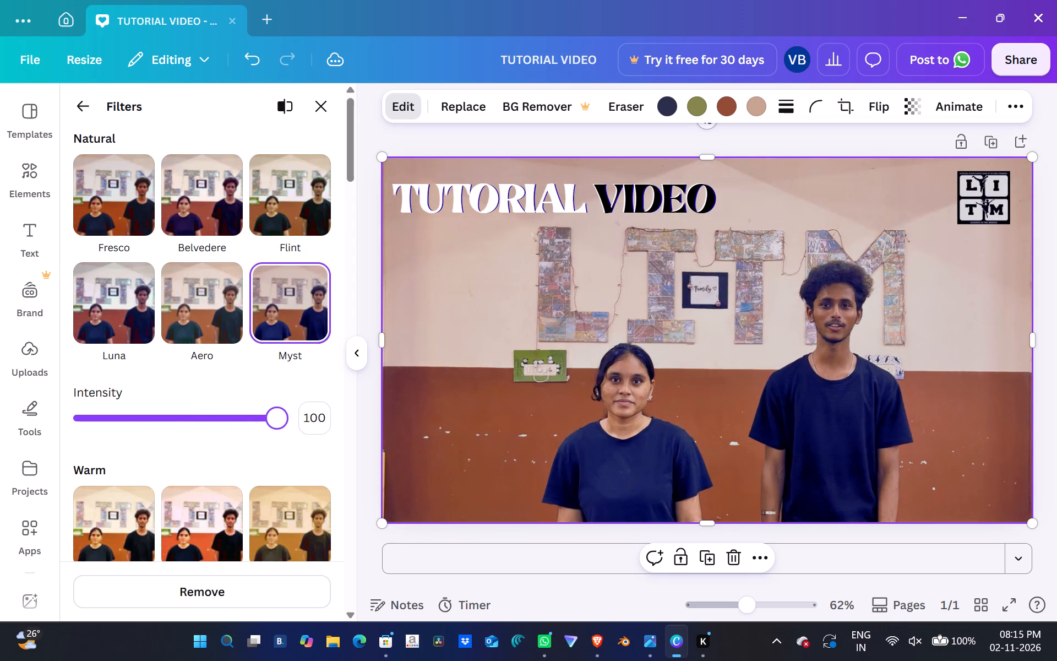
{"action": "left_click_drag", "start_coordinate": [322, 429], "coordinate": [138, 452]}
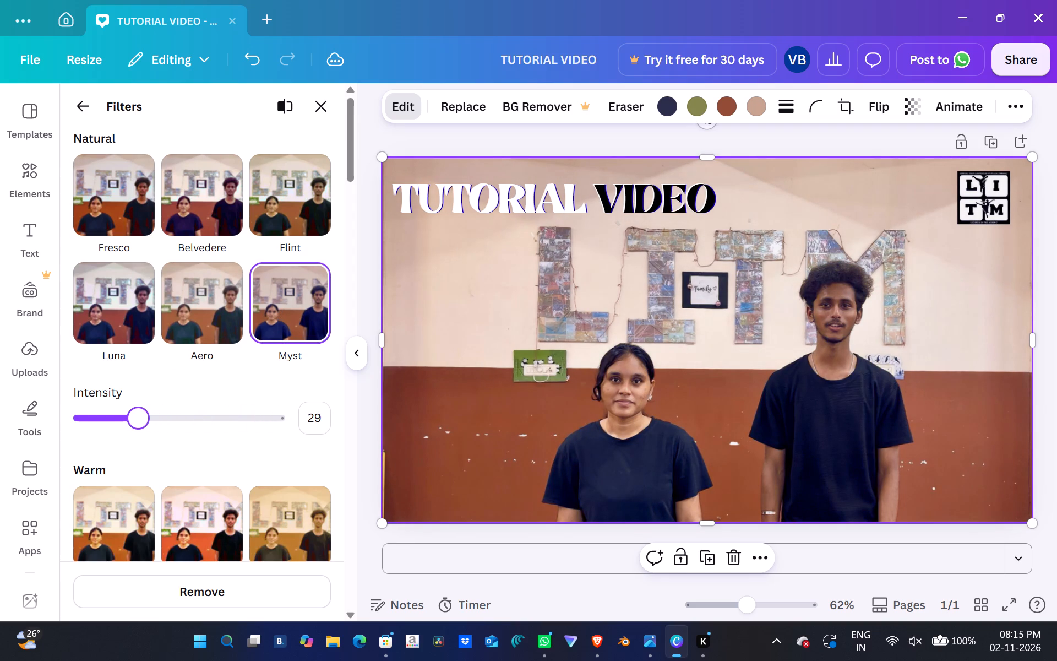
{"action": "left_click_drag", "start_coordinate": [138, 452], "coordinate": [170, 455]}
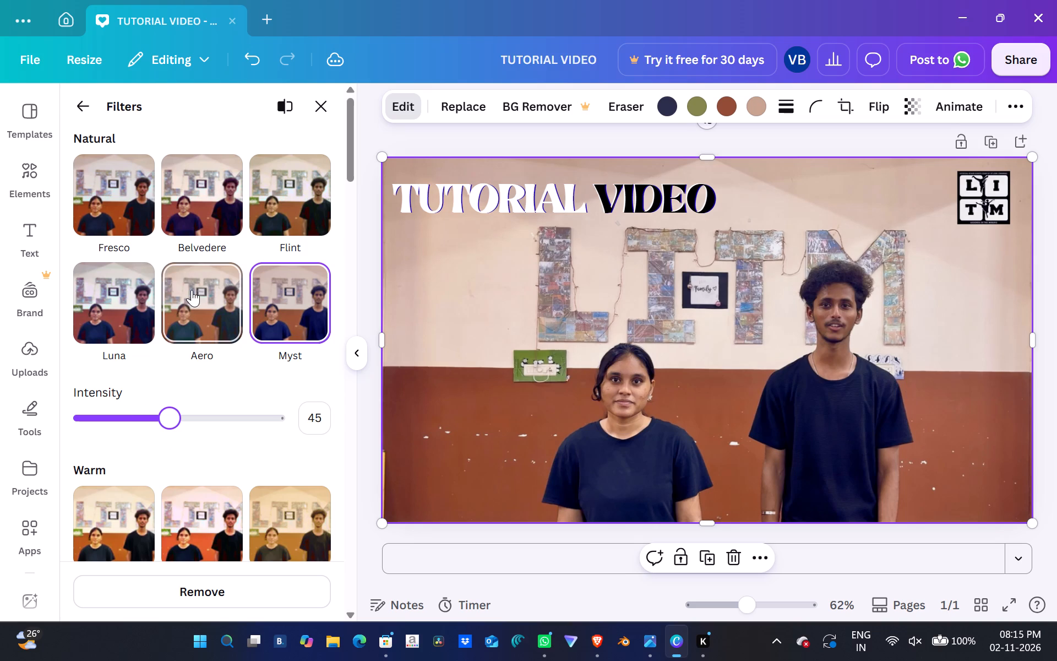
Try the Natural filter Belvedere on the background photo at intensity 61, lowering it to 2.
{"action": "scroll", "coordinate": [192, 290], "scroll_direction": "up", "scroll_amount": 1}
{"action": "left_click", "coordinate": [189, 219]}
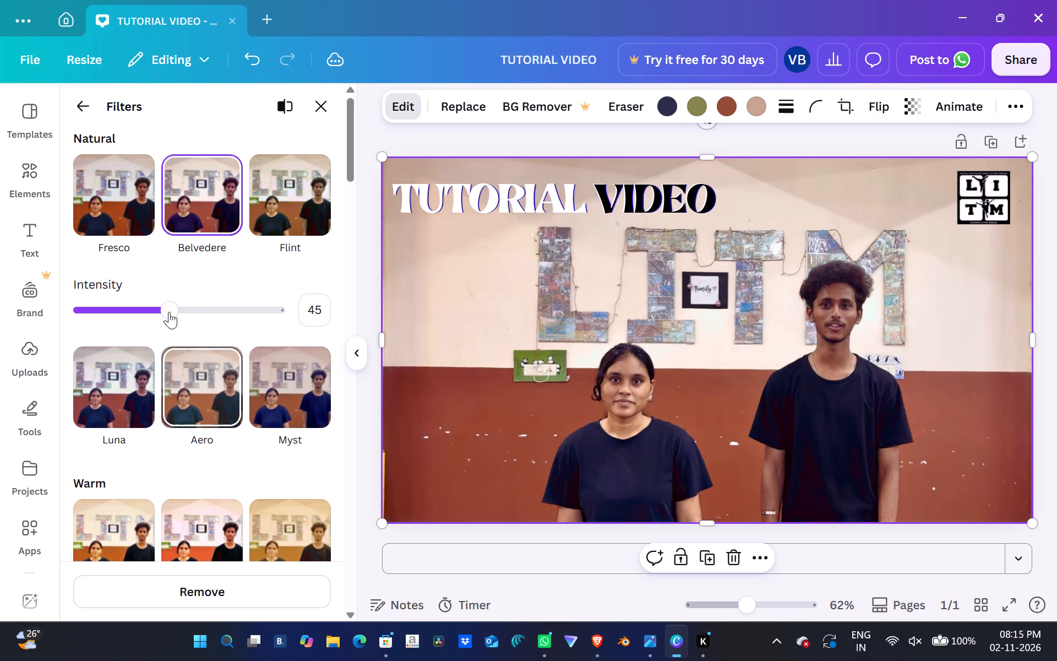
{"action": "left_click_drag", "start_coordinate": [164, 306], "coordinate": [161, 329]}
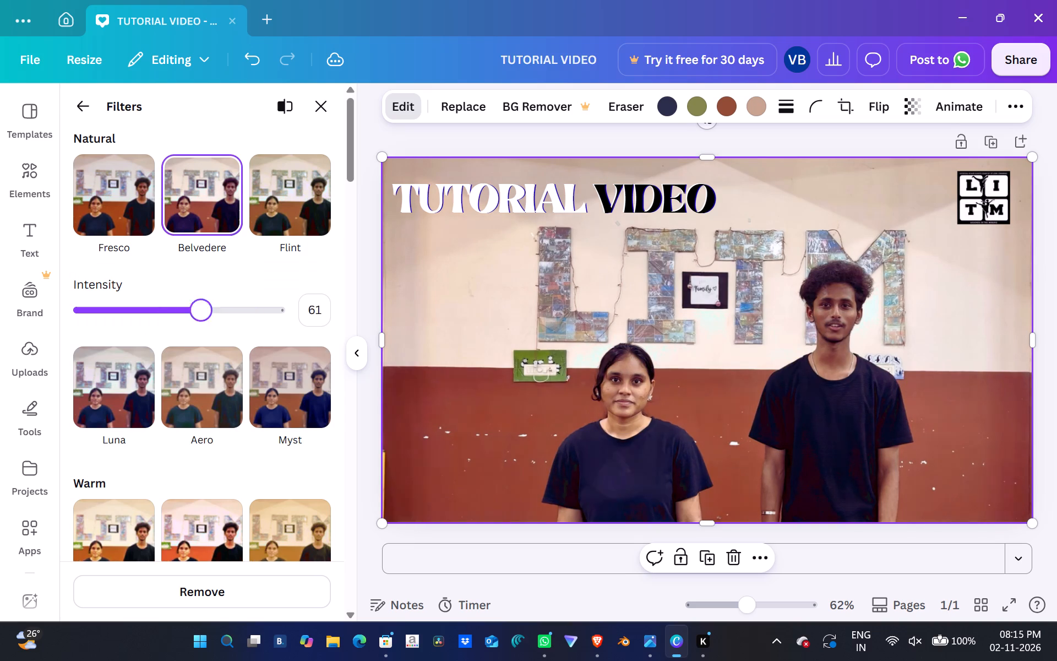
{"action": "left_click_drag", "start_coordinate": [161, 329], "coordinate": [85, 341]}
Switch the background photo back to the Natural filter Fresco at intensity 2.
{"action": "left_click", "coordinate": [96, 220]}
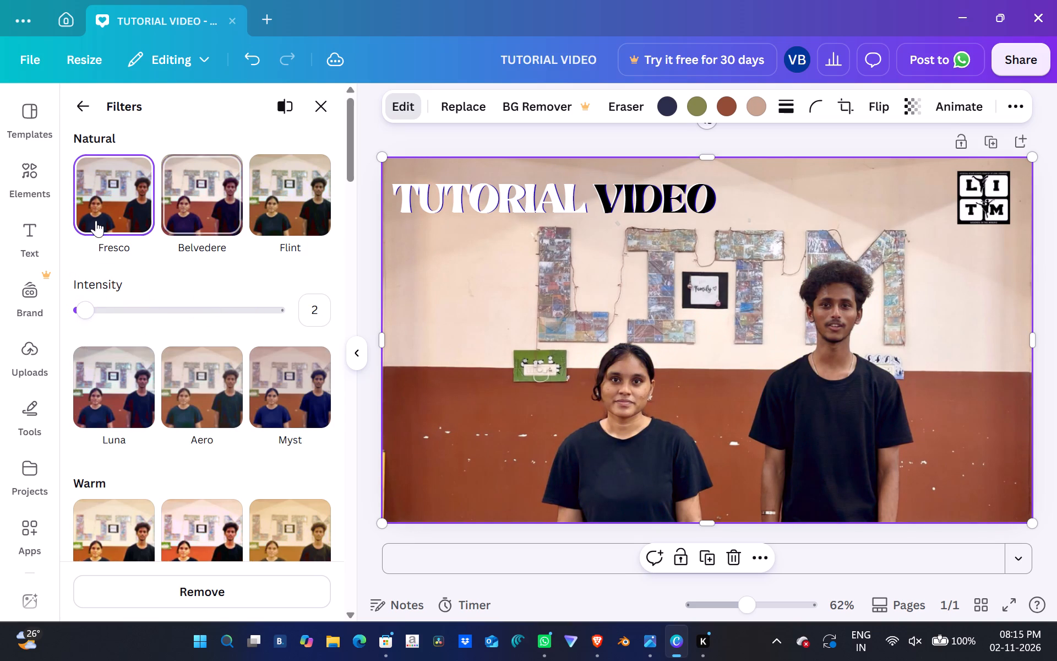
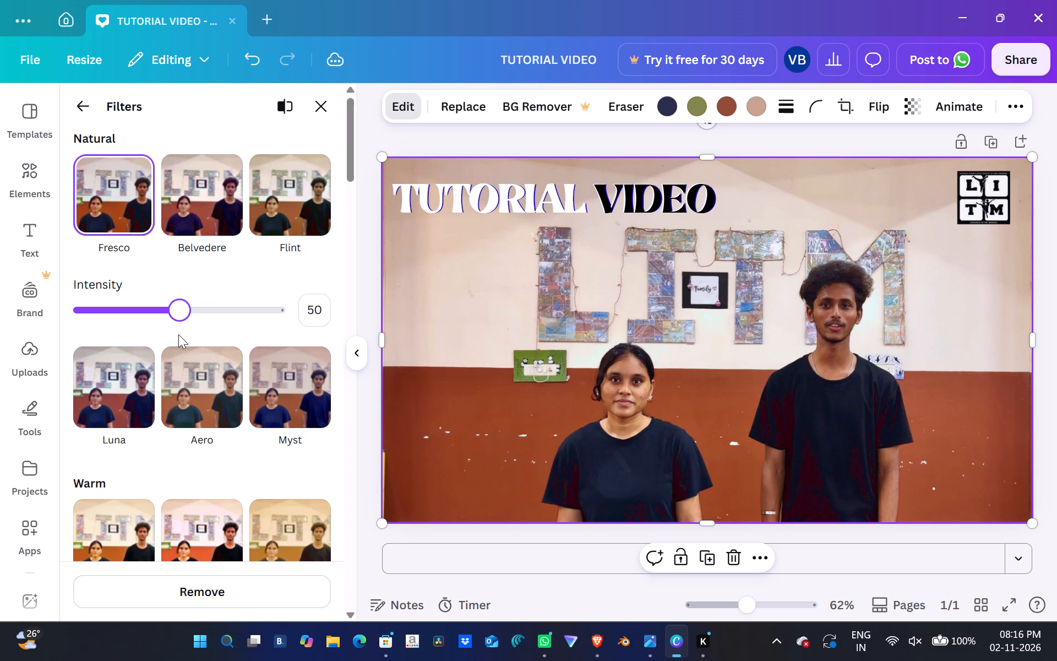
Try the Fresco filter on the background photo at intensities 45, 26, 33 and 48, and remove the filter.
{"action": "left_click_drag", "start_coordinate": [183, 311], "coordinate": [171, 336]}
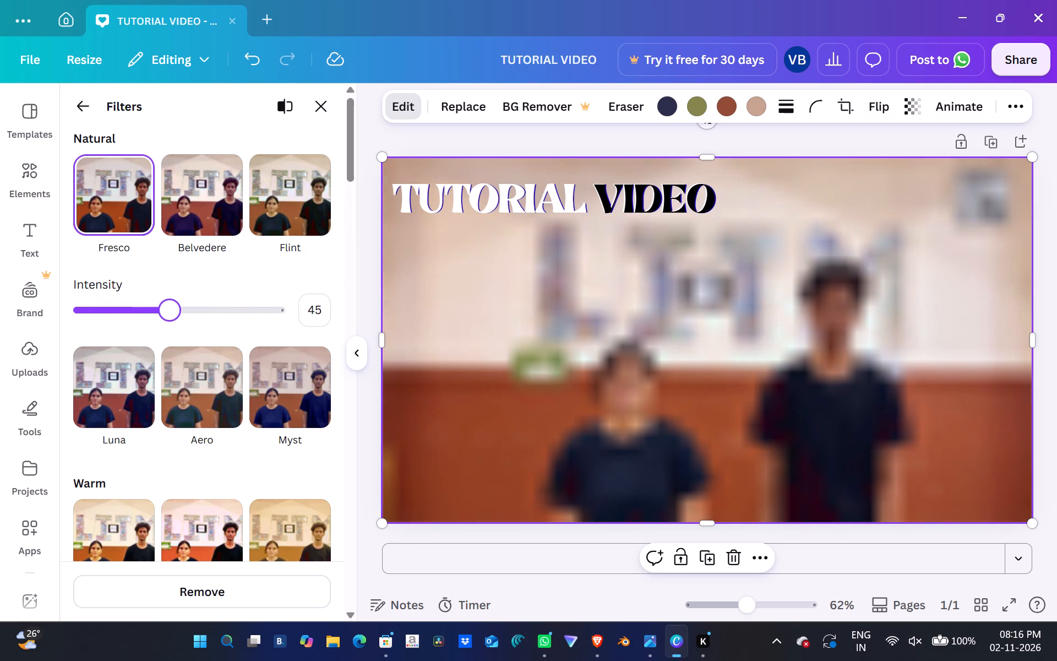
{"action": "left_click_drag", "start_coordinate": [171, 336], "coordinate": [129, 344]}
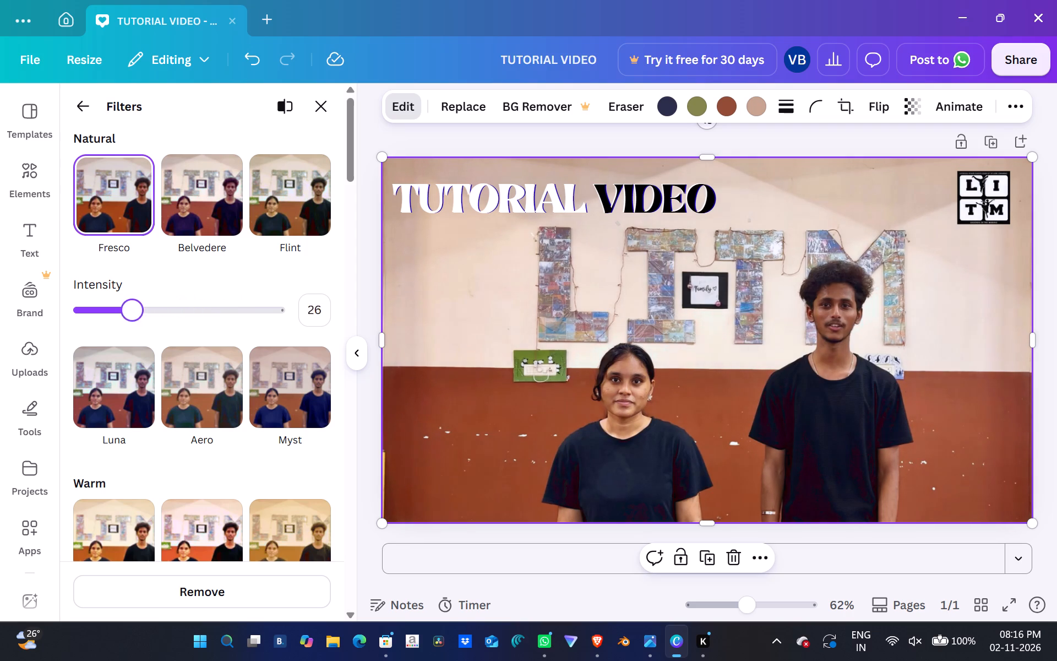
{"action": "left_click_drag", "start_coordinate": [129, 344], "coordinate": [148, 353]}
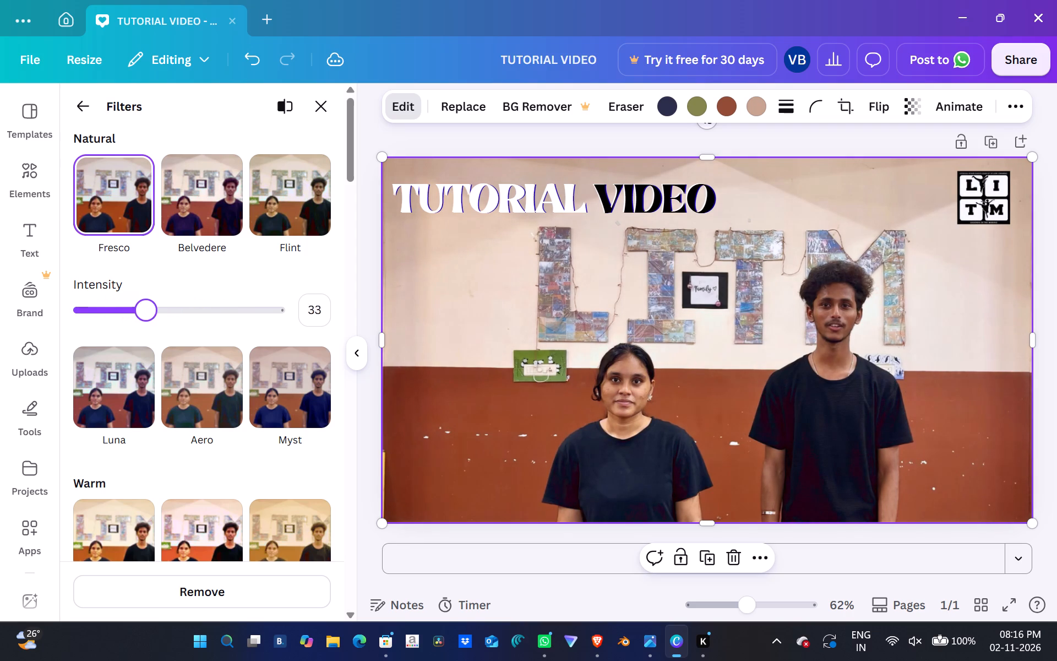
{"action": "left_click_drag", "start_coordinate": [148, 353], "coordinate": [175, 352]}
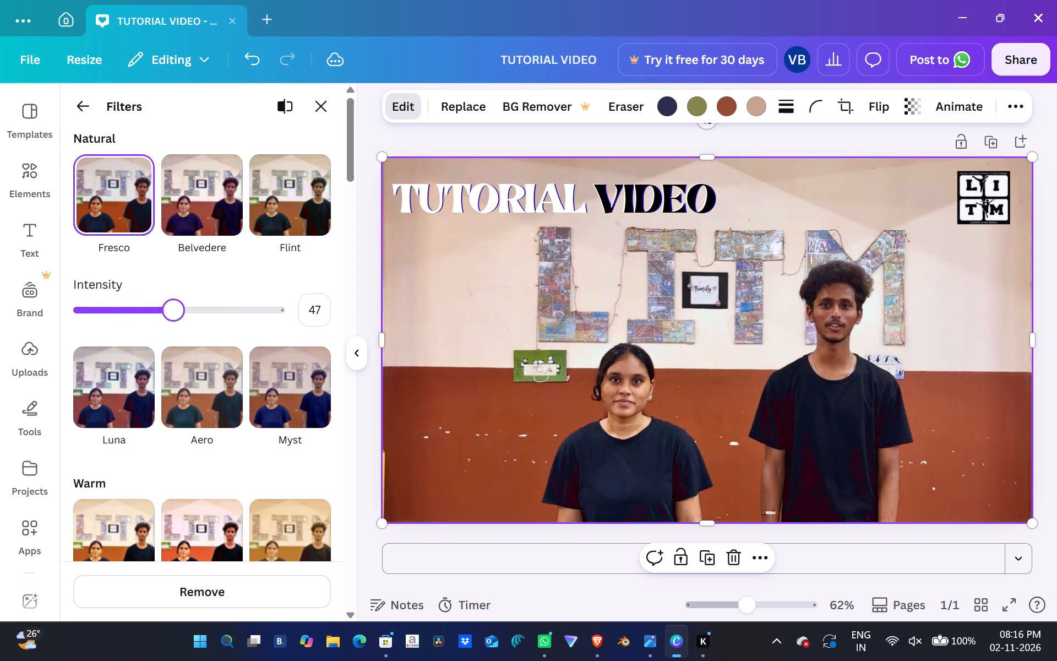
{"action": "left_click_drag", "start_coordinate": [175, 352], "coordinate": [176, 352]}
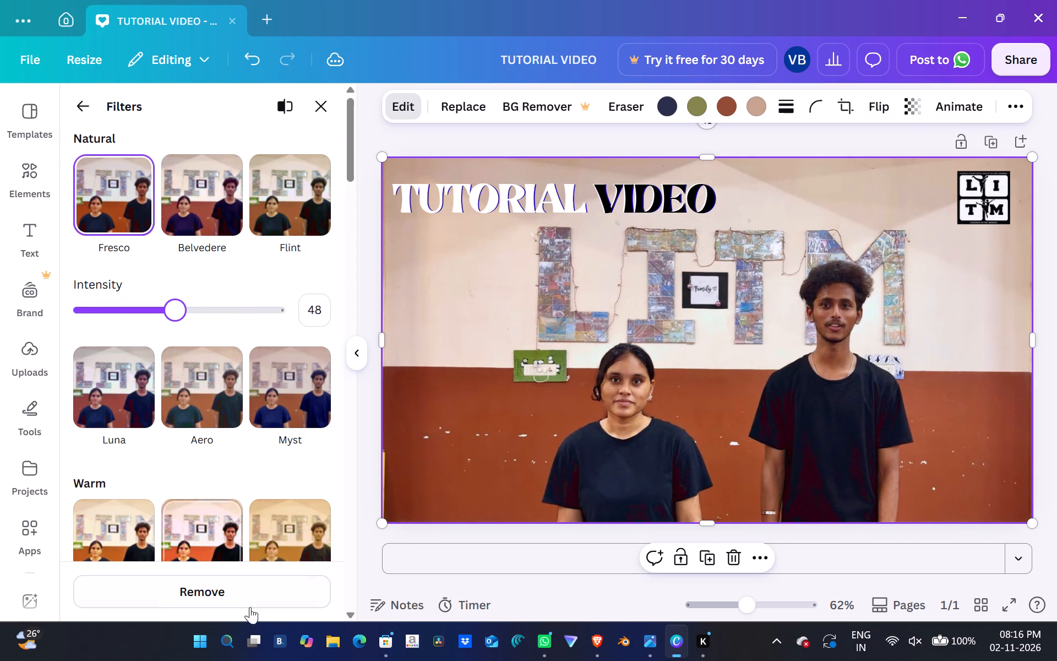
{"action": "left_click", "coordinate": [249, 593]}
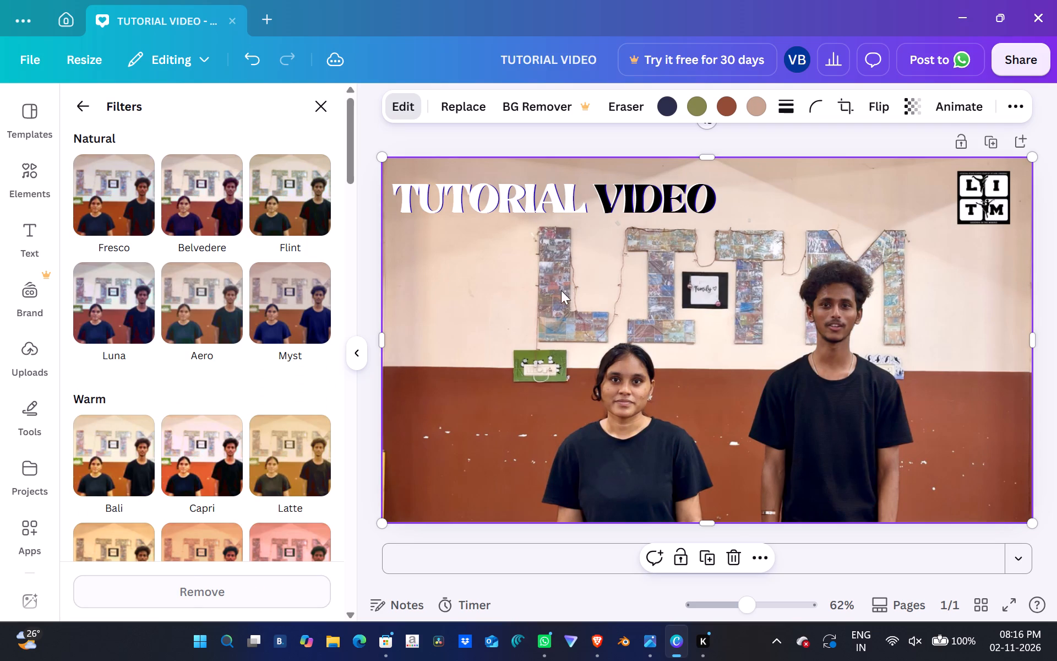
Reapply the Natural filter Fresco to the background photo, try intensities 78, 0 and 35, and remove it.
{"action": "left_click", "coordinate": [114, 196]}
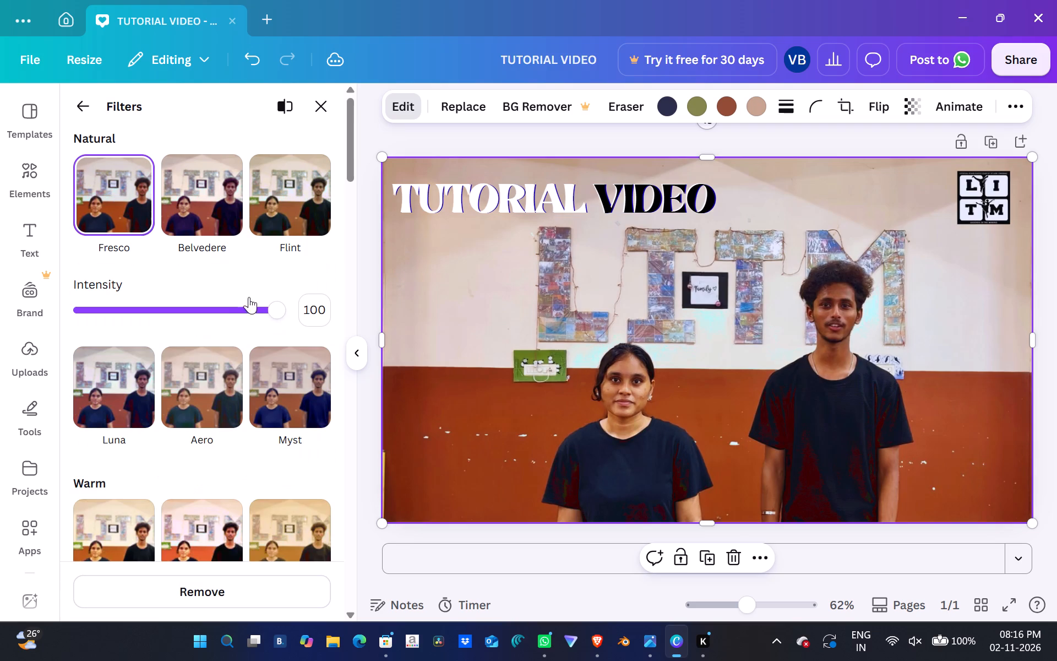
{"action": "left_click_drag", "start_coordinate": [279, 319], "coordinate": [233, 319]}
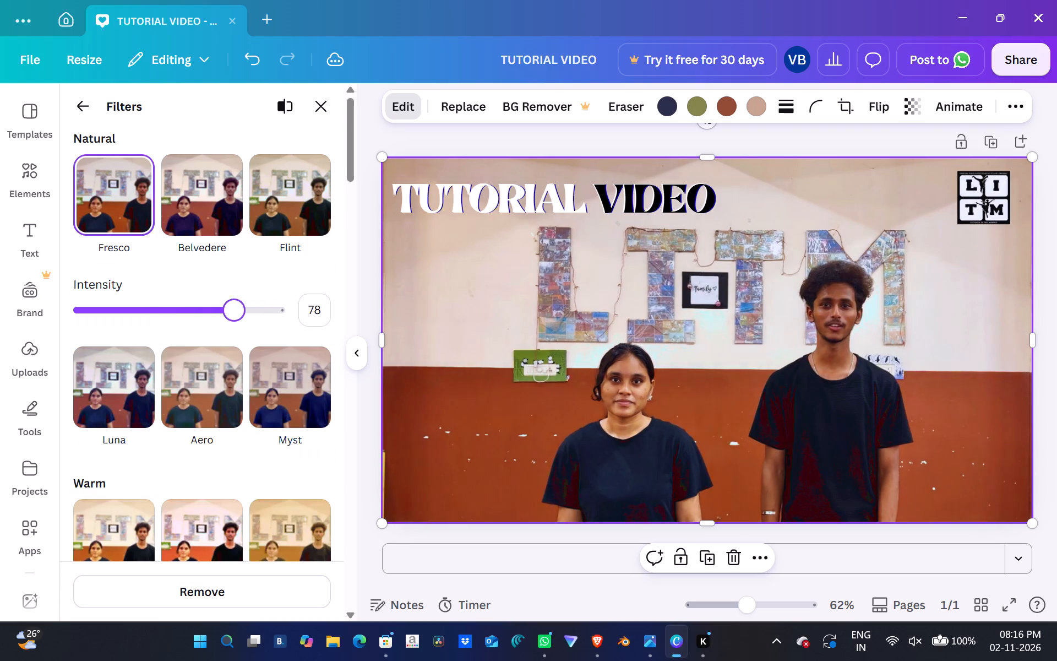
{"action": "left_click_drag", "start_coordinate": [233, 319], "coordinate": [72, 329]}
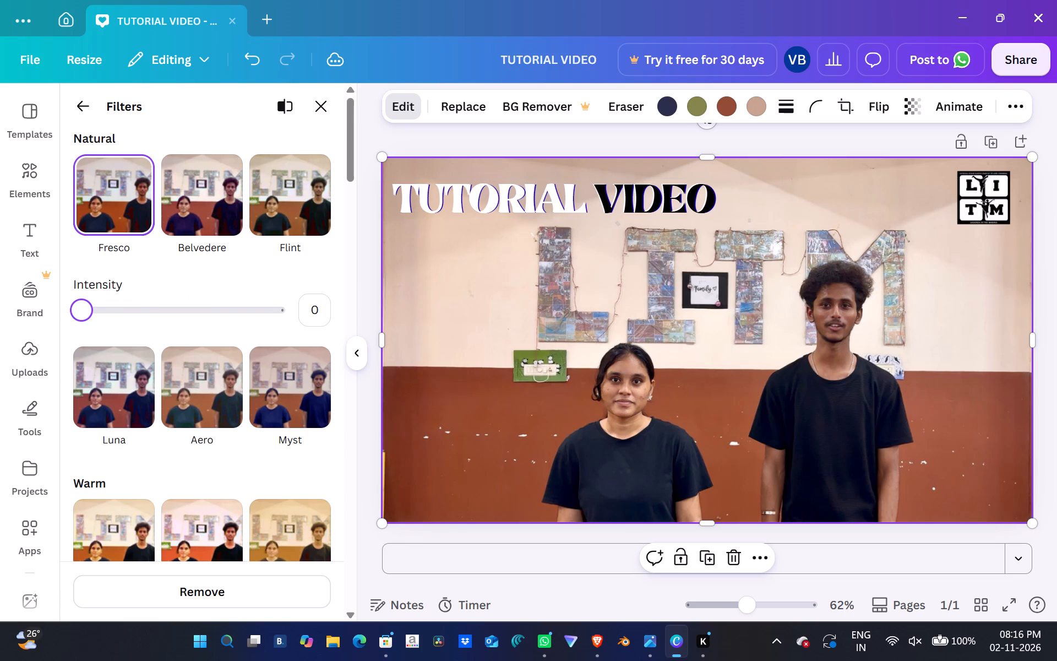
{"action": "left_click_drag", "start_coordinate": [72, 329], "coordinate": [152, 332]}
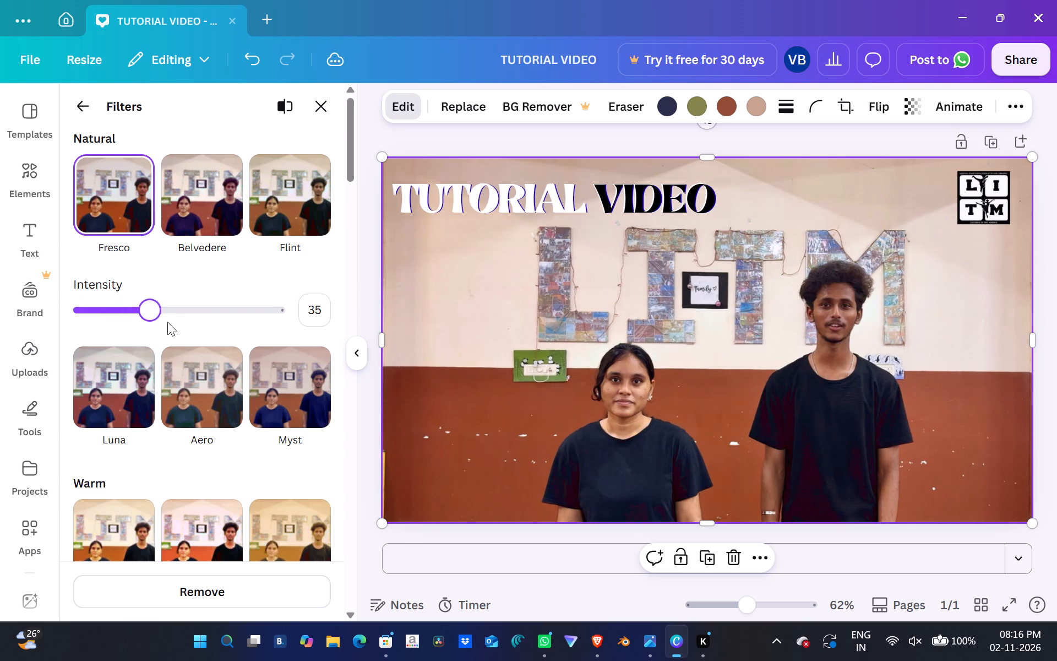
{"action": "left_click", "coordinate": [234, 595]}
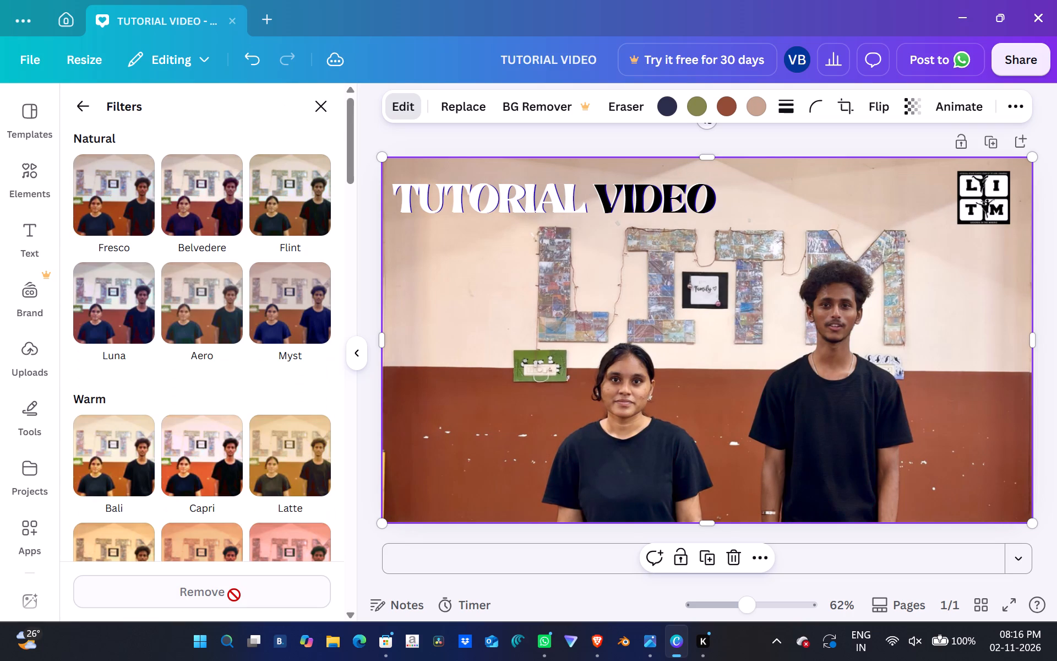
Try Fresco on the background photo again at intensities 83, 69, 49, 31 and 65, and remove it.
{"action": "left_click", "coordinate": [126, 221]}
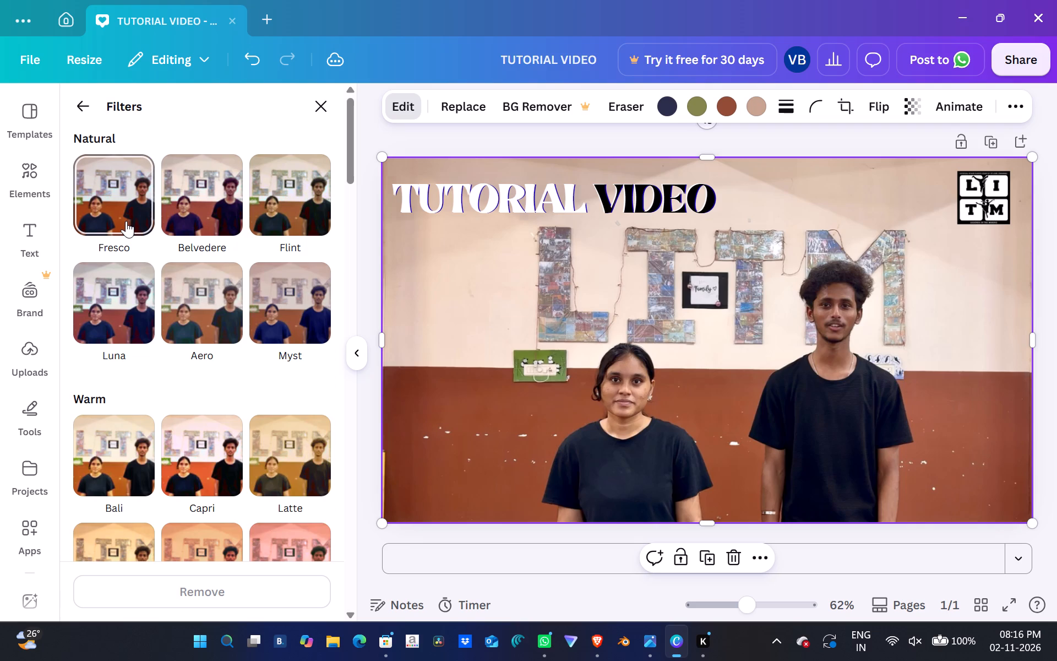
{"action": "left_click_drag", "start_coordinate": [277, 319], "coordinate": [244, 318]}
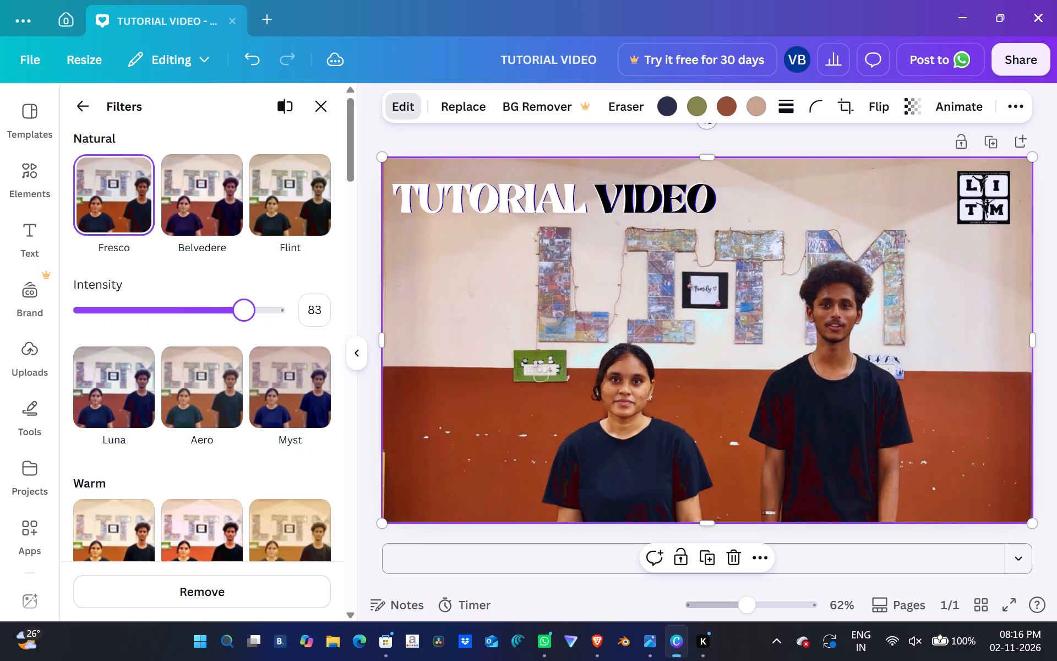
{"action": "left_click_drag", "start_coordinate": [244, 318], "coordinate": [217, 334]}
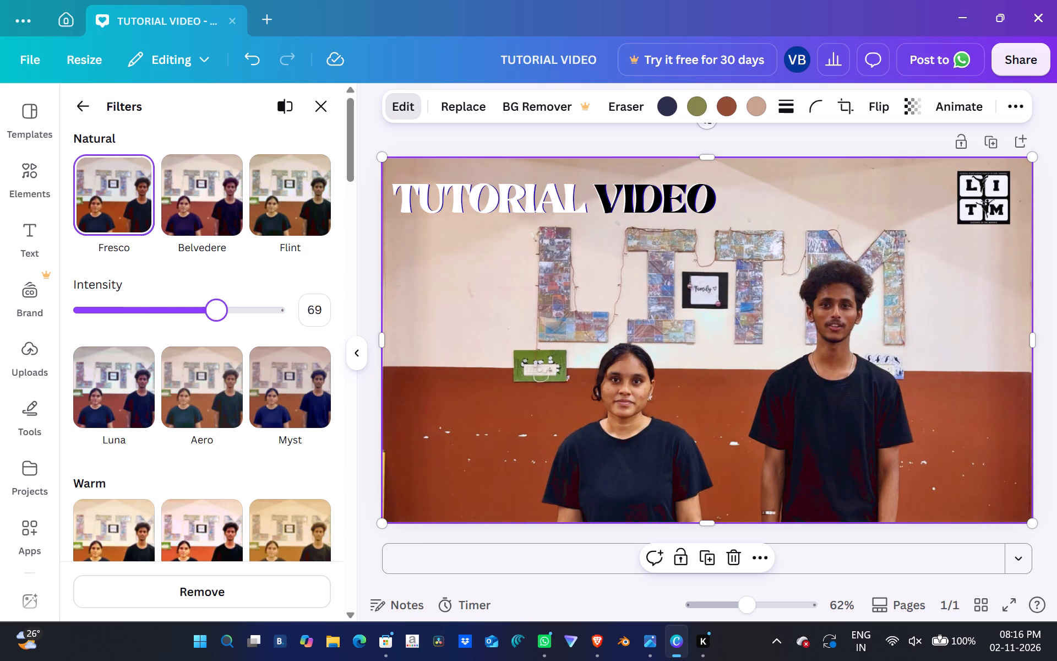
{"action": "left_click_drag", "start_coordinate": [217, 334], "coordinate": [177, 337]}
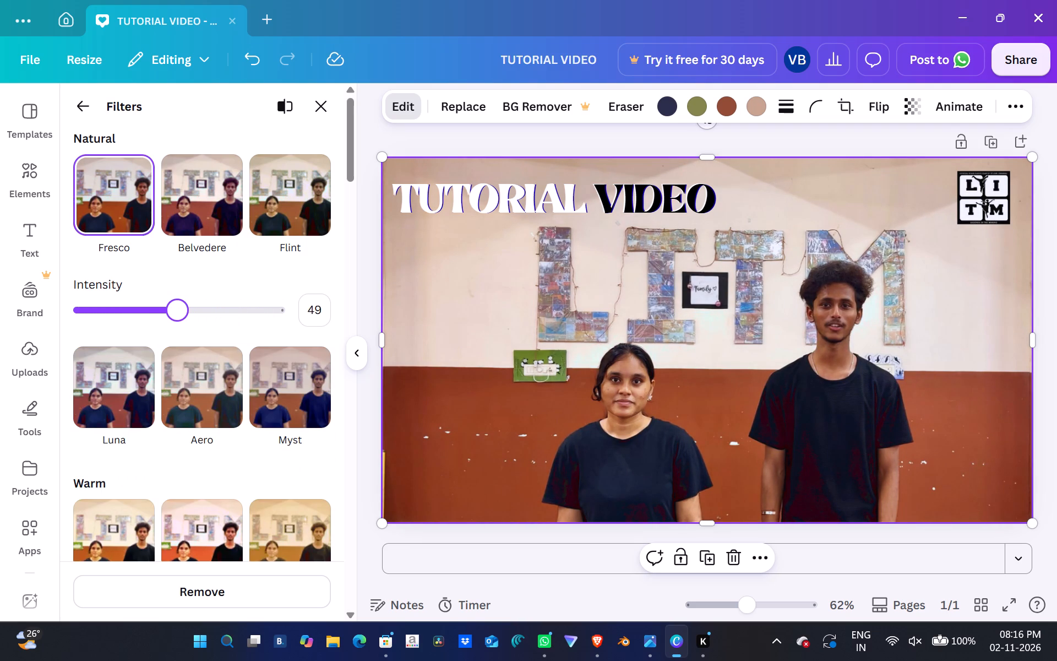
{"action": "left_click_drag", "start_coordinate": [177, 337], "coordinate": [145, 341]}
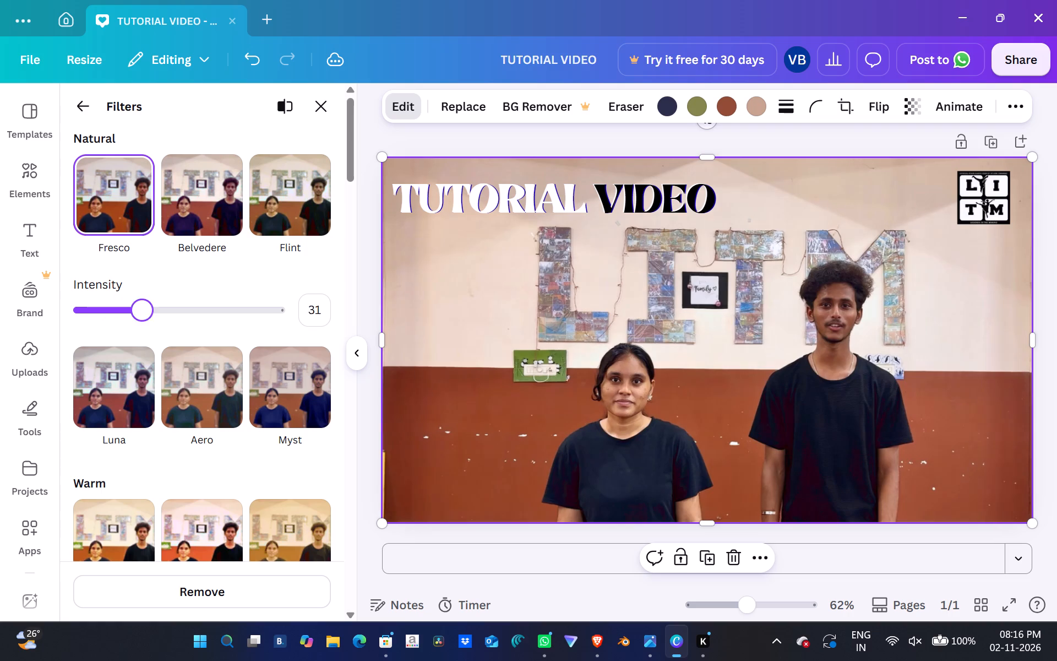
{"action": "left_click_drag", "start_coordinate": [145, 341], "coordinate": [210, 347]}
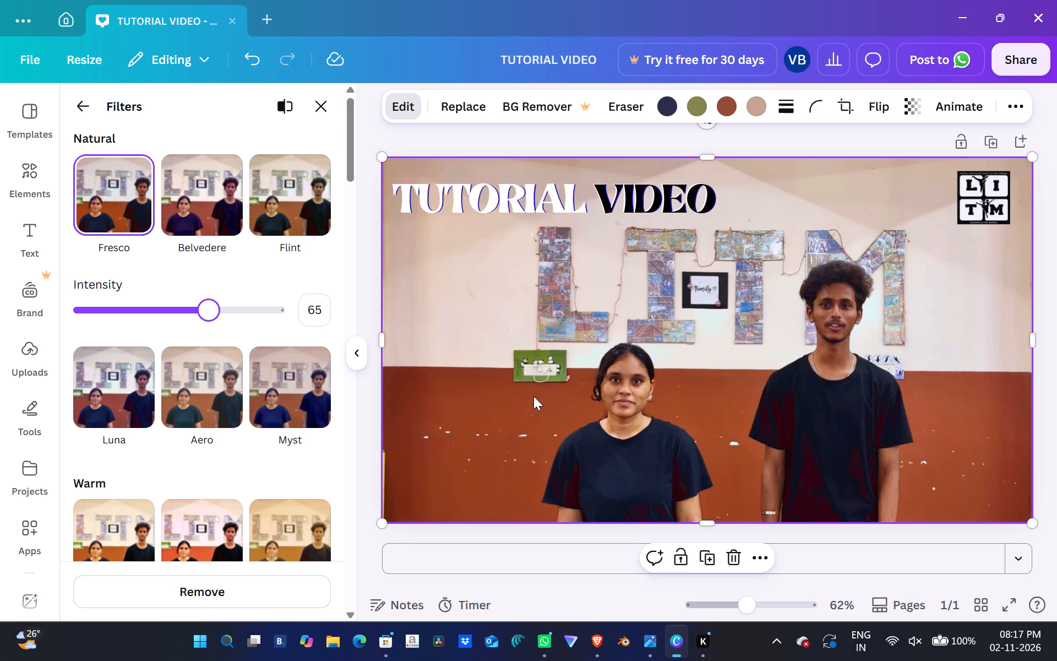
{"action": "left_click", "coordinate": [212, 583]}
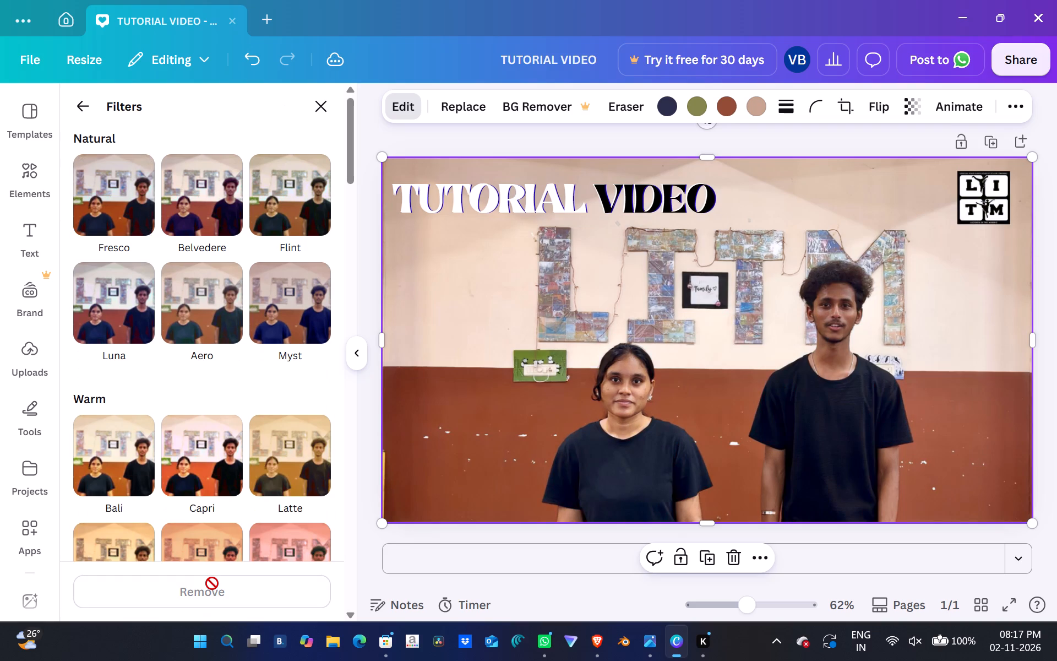
Apply the Natural filter Fresco to the background photo and, after comparing stronger and weaker levels, set its intensity to 6.
{"action": "left_click", "coordinate": [127, 193]}
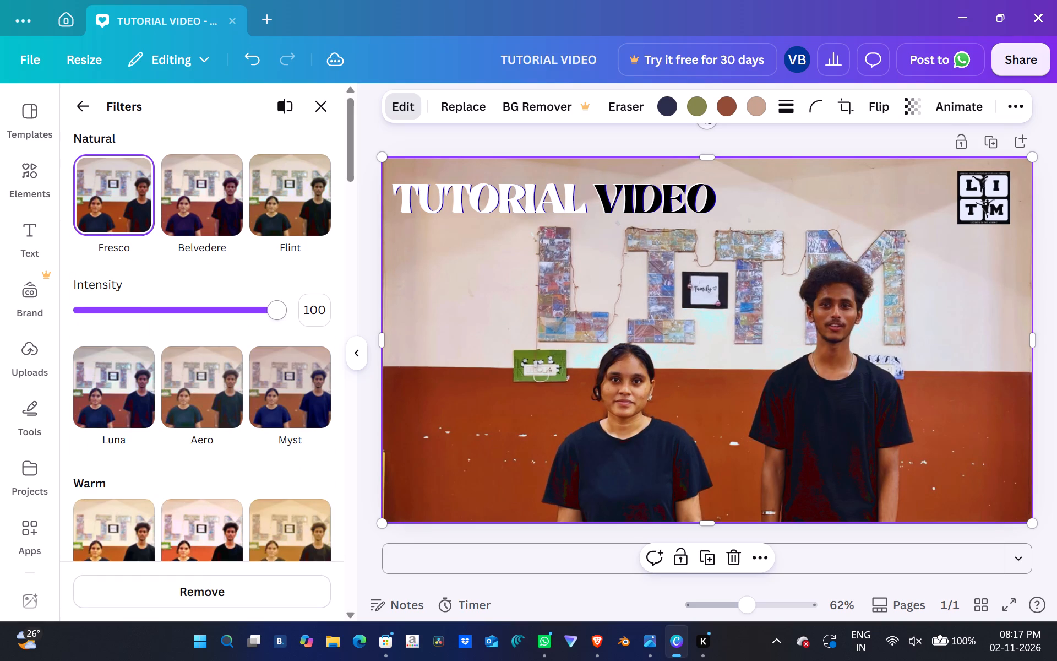
{"action": "left_click_drag", "start_coordinate": [279, 312], "coordinate": [250, 322]}
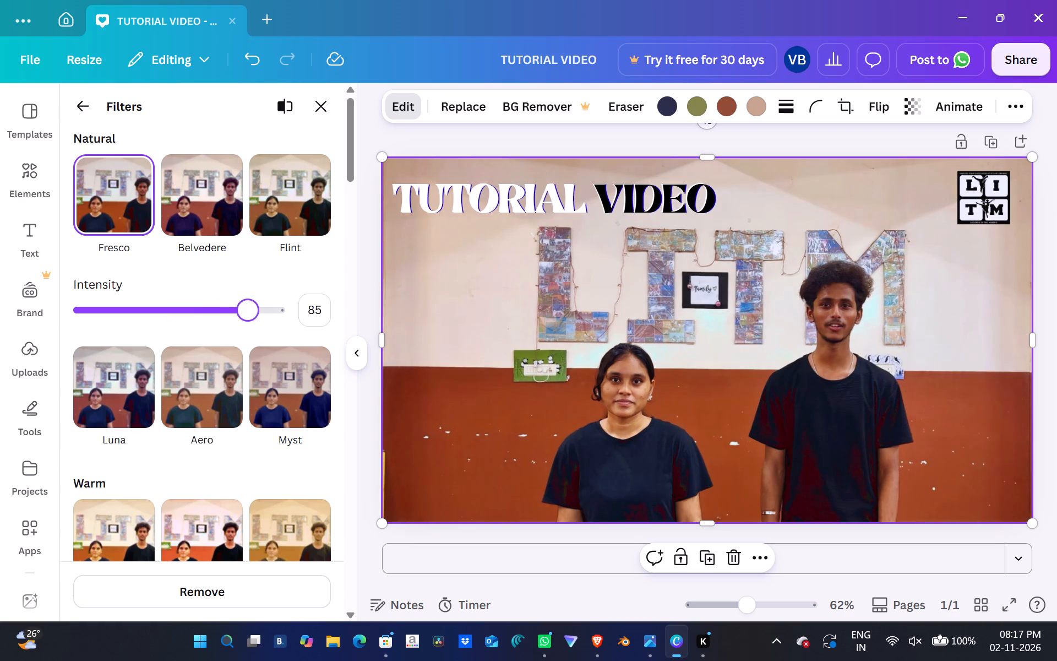
{"action": "left_click_drag", "start_coordinate": [250, 322], "coordinate": [188, 314]}
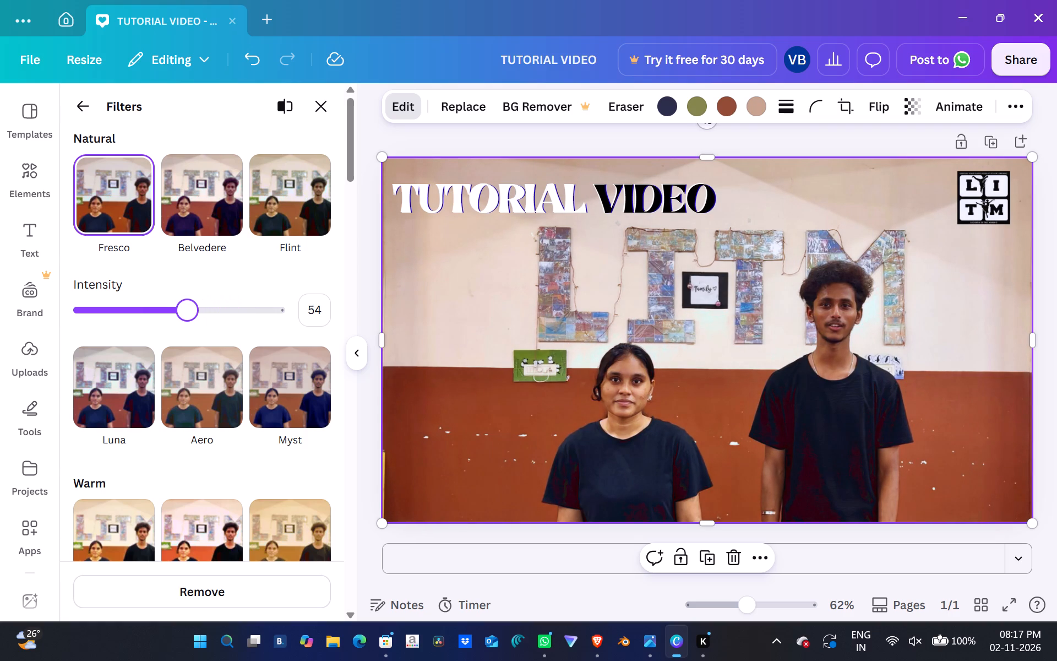
{"action": "left_click_drag", "start_coordinate": [188, 314], "coordinate": [140, 305]}
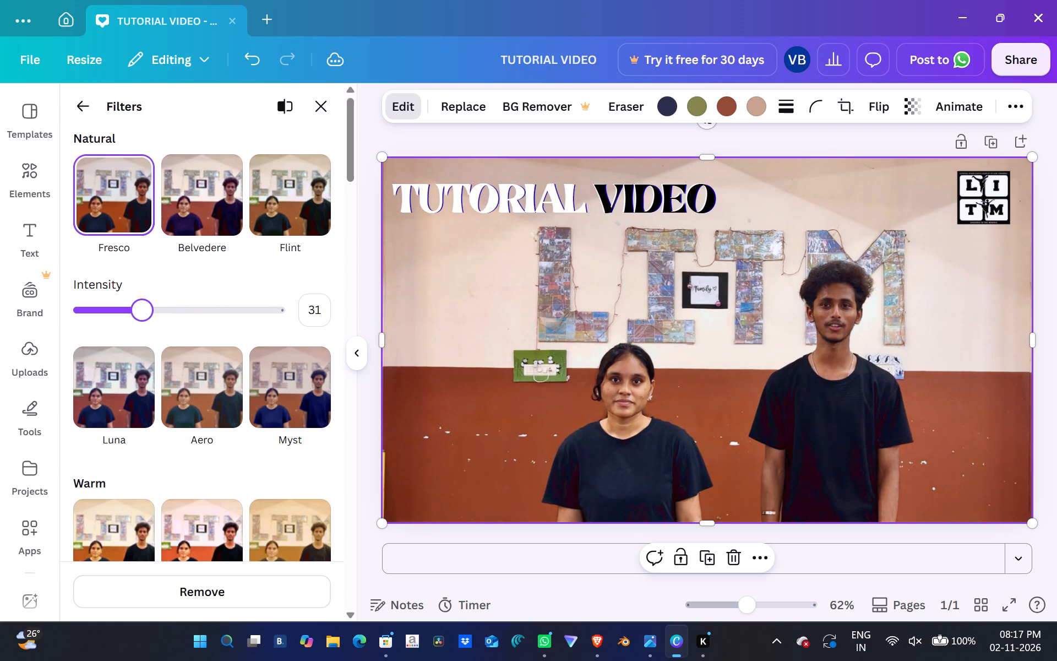
{"action": "left_click_drag", "start_coordinate": [140, 305], "coordinate": [200, 329]}
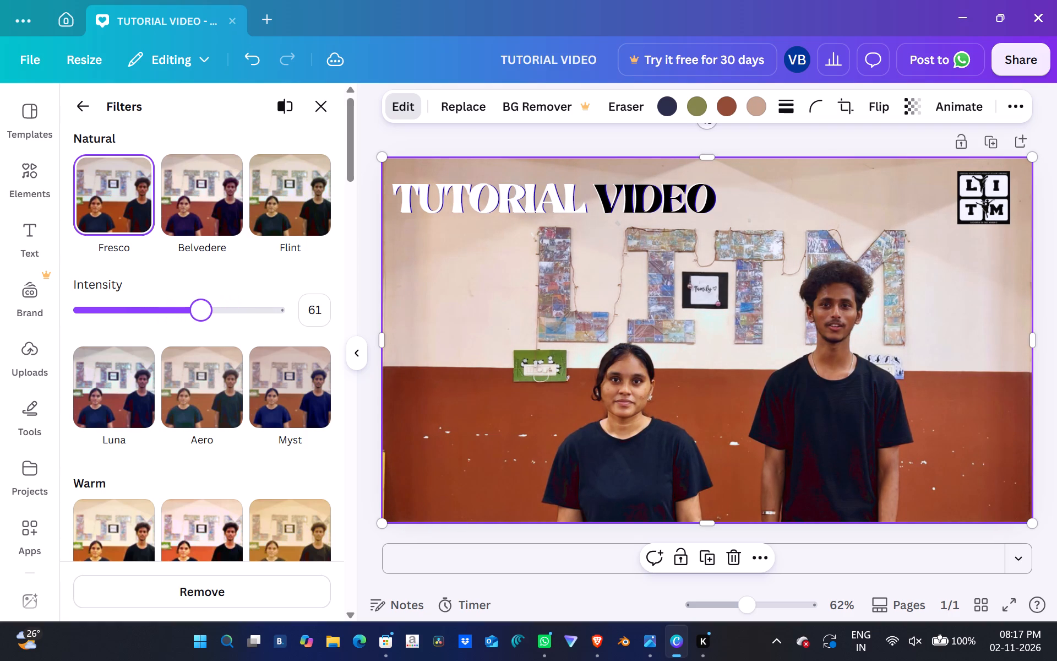
{"action": "left_click_drag", "start_coordinate": [200, 329], "coordinate": [209, 337]}
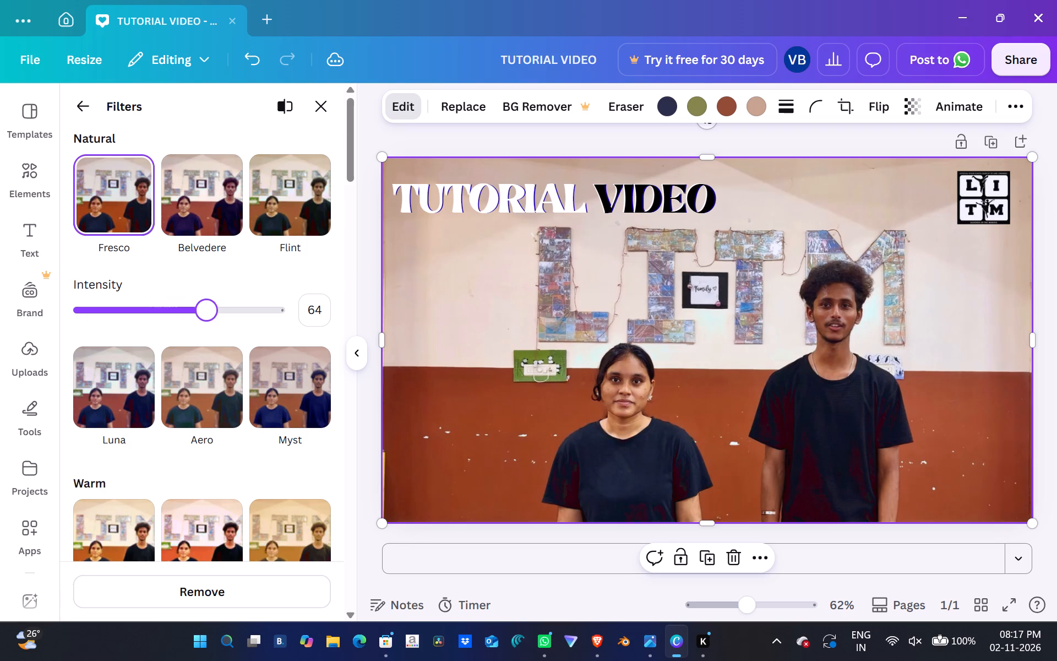
{"action": "left_click_drag", "start_coordinate": [209, 337], "coordinate": [20, 321]}
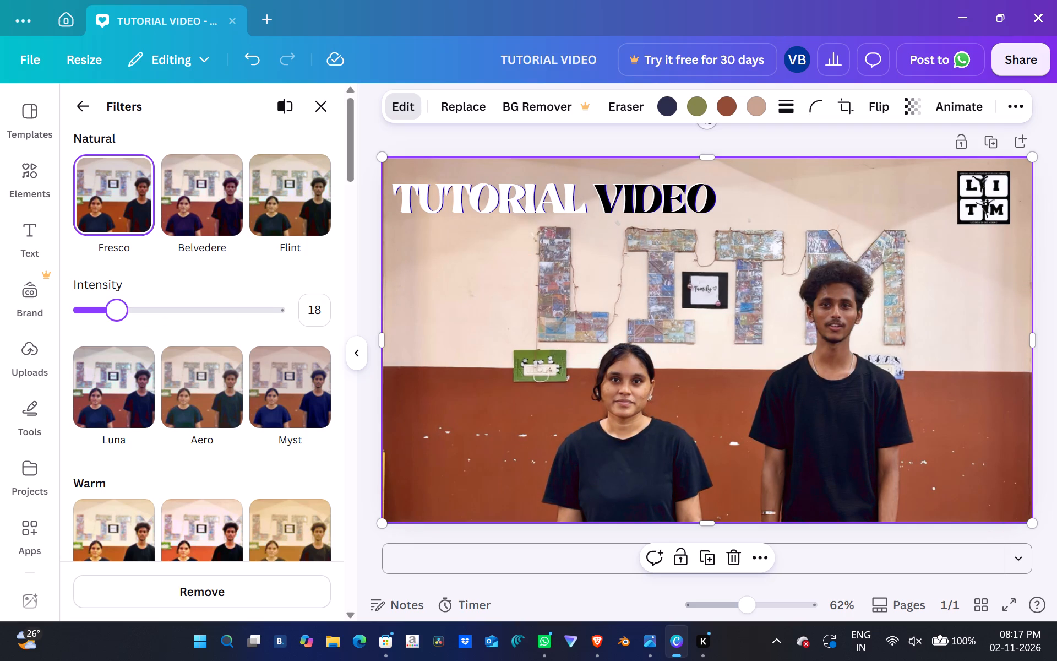
{"action": "left_click_drag", "start_coordinate": [20, 321], "coordinate": [122, 311]}
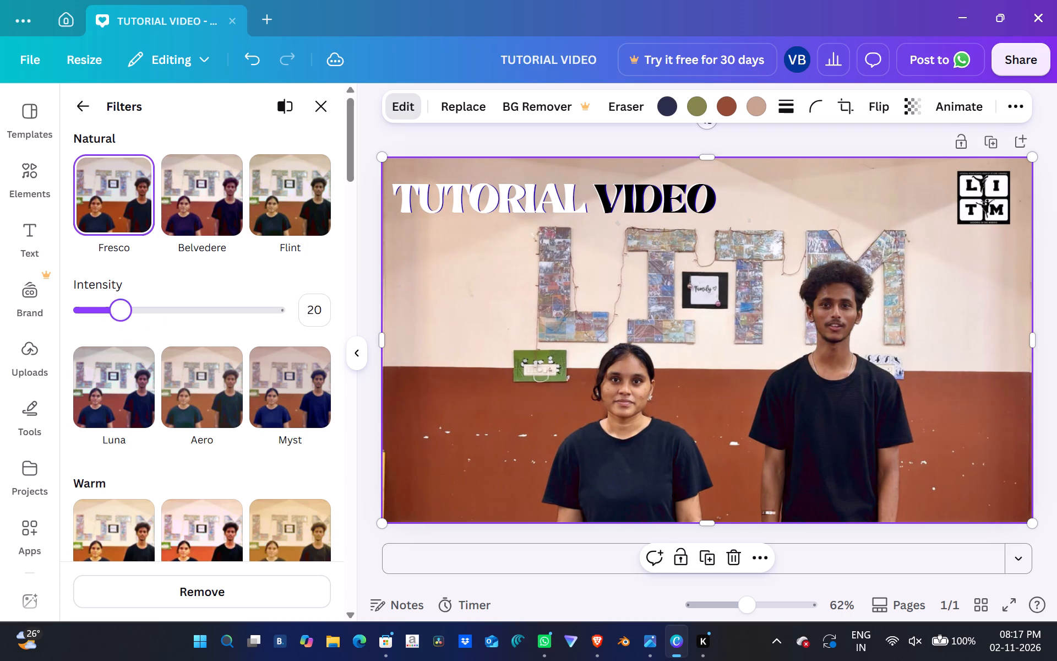
{"action": "left_click_drag", "start_coordinate": [122, 311], "coordinate": [129, 304]}
{"action": "left_click_drag", "start_coordinate": [129, 304], "coordinate": [91, 306]}
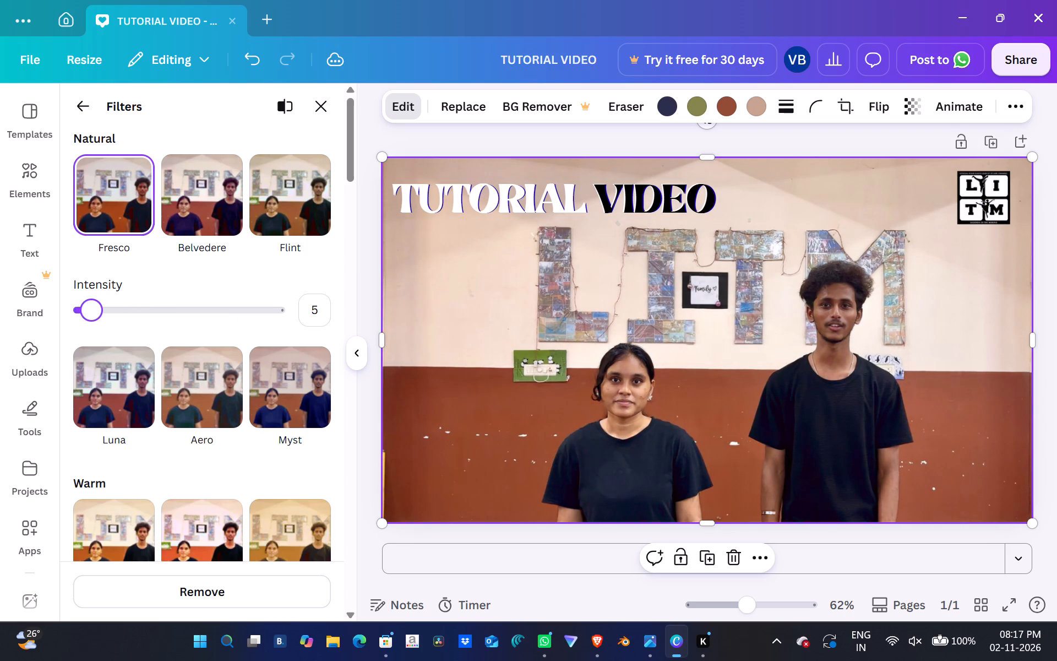
{"action": "left_click_drag", "start_coordinate": [91, 306], "coordinate": [74, 307]}
{"action": "left_click_drag", "start_coordinate": [74, 307], "coordinate": [92, 304]}
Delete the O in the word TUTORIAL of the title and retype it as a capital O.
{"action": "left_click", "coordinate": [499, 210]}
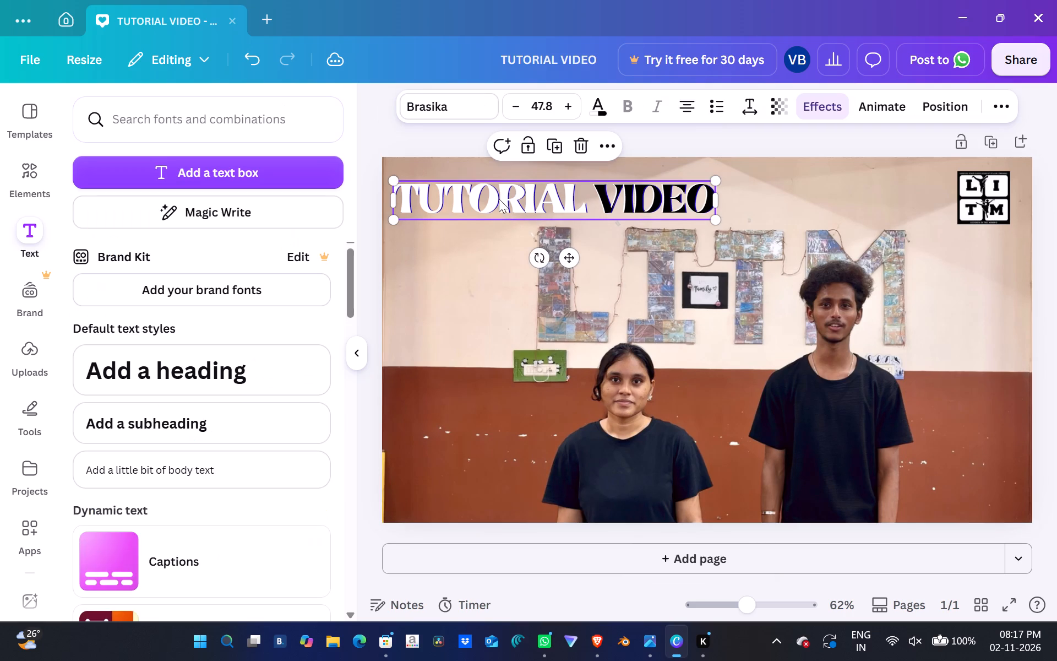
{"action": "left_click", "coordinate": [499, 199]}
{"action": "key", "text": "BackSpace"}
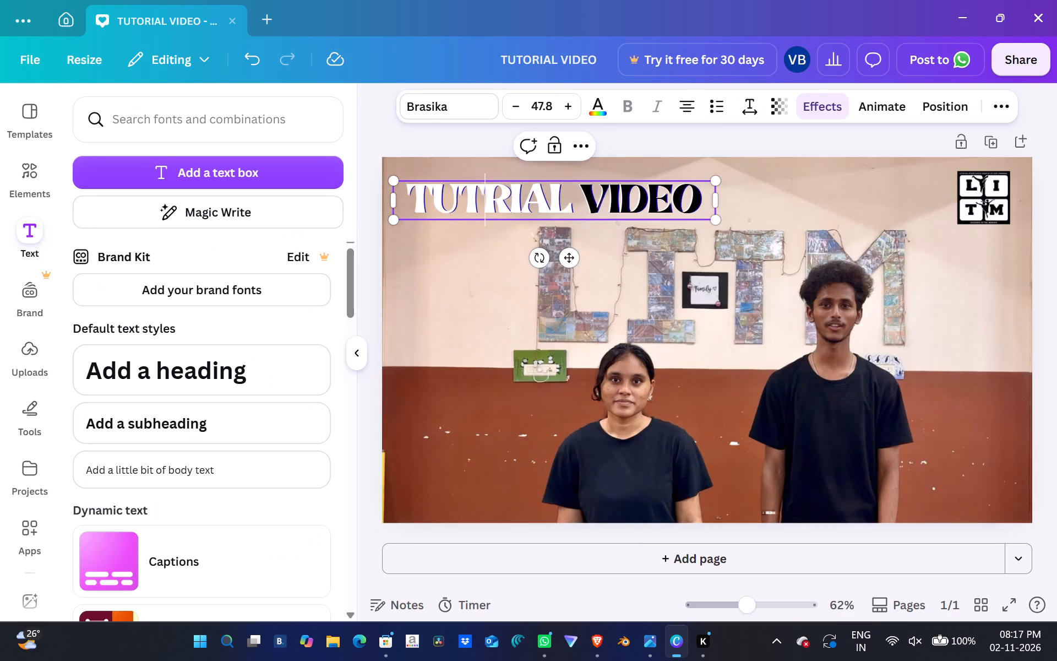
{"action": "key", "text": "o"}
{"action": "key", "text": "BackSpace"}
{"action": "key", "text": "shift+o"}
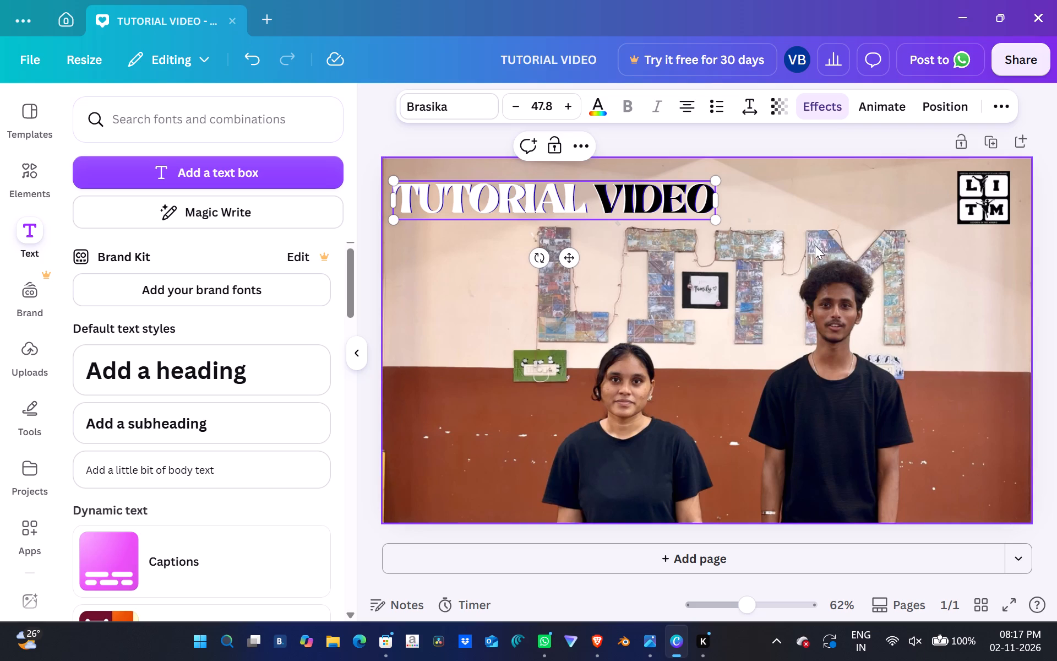
Switch the background photo from the Natural filter to the Warm filter Bali.
{"action": "left_click", "coordinate": [815, 245]}
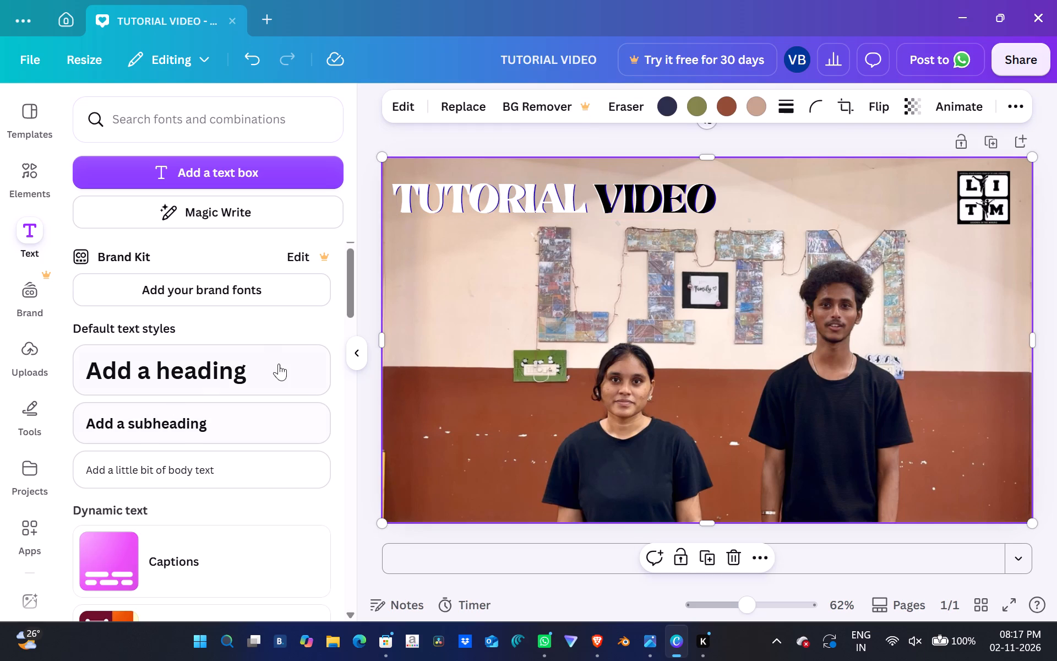
{"action": "left_click", "coordinate": [411, 101]}
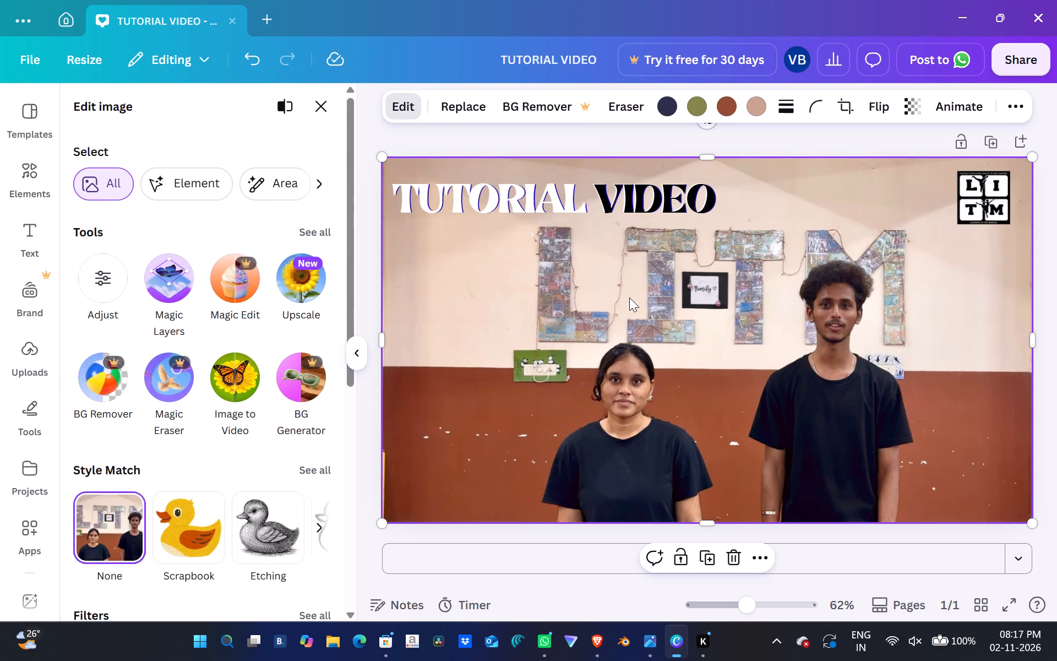
{"action": "scroll", "coordinate": [266, 420], "scroll_direction": "down", "scroll_amount": 1}
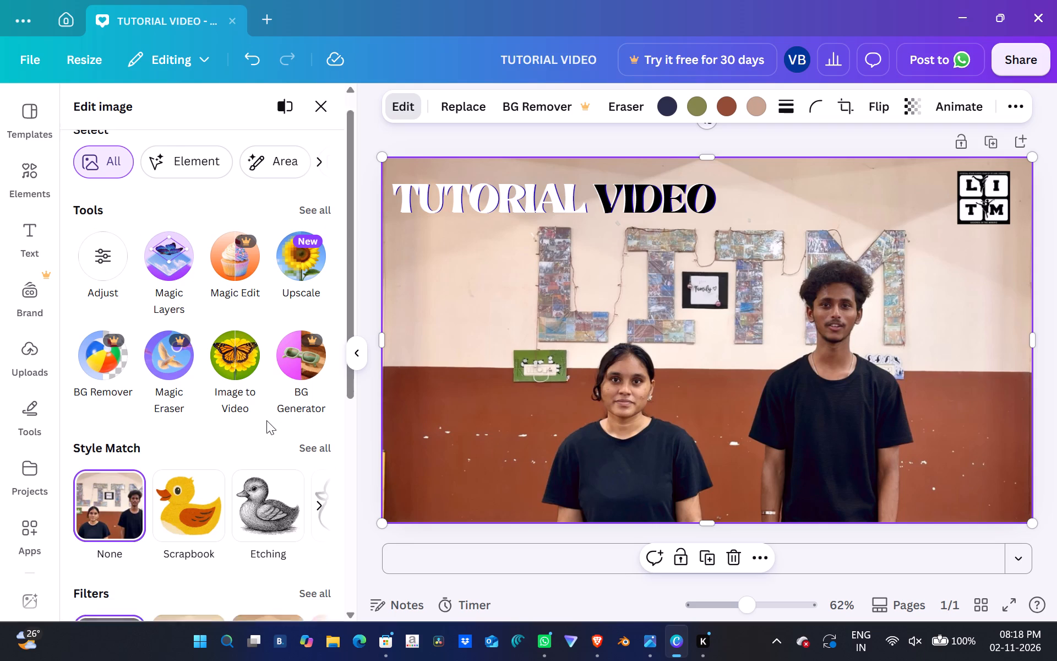
{"action": "scroll", "coordinate": [266, 420], "scroll_direction": "down", "scroll_amount": 2}
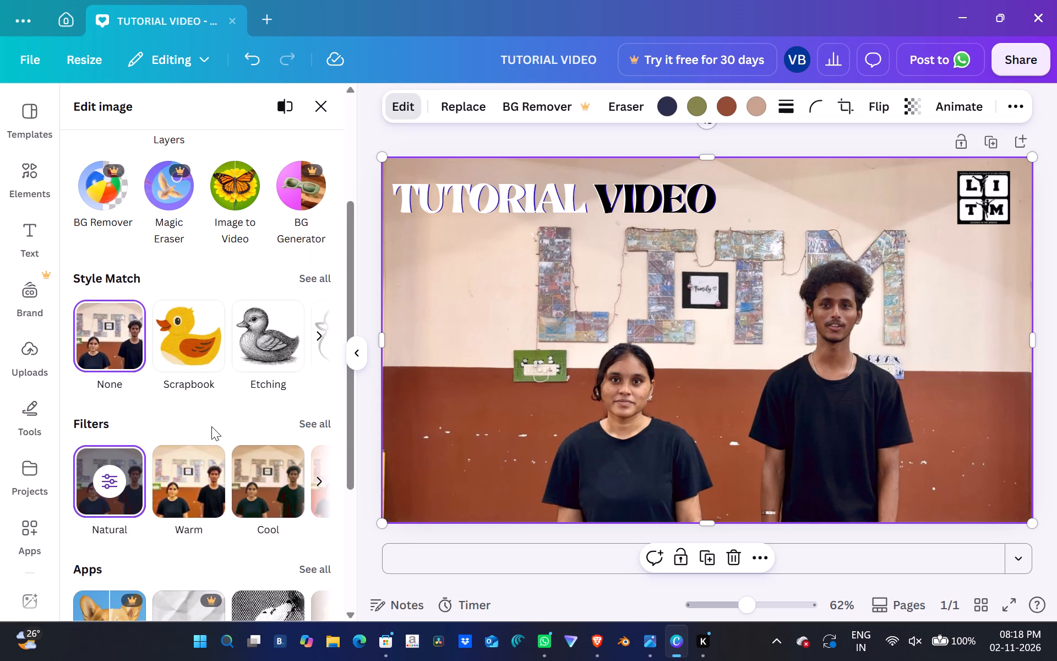
{"action": "left_click", "coordinate": [198, 508]}
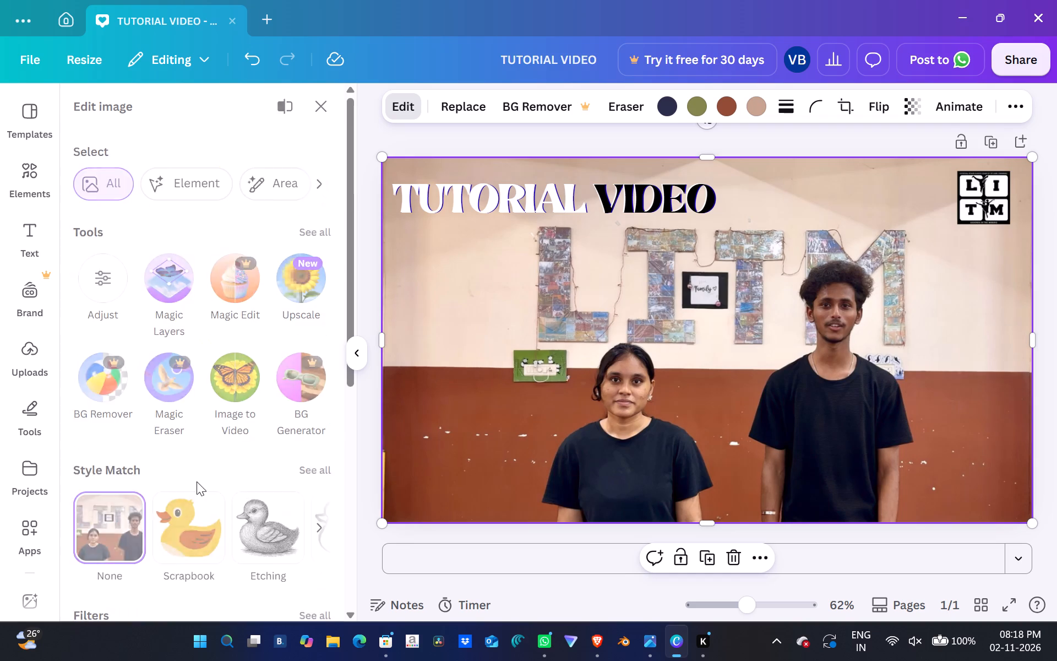
{"action": "scroll", "coordinate": [154, 234], "scroll_direction": "right", "scroll_amount": 1}
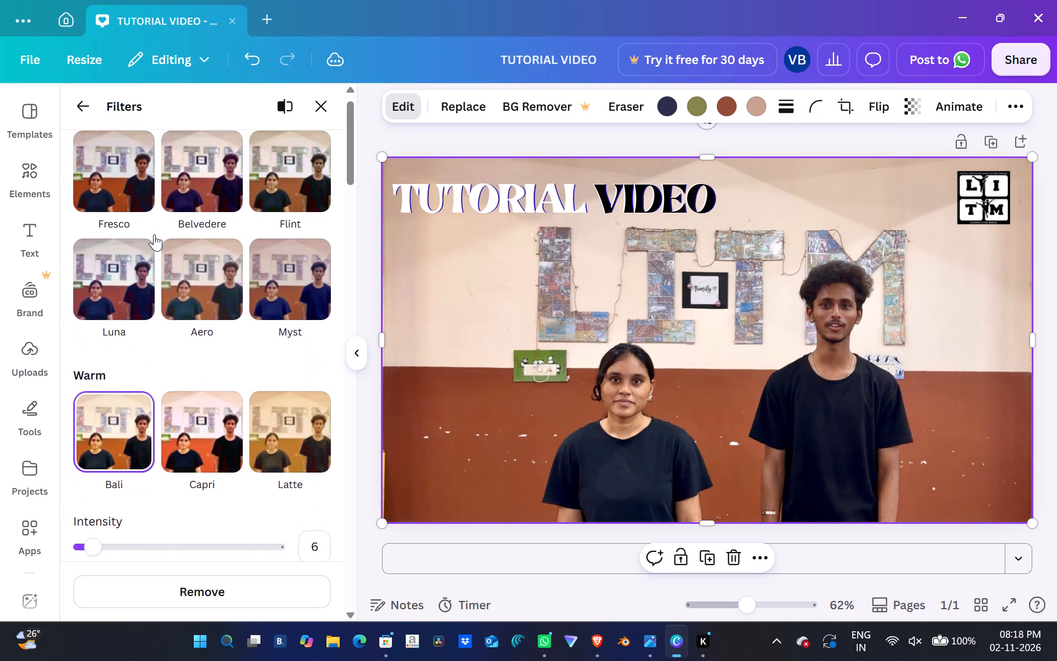
{"action": "scroll", "coordinate": [154, 234], "scroll_direction": "right", "scroll_amount": 1}
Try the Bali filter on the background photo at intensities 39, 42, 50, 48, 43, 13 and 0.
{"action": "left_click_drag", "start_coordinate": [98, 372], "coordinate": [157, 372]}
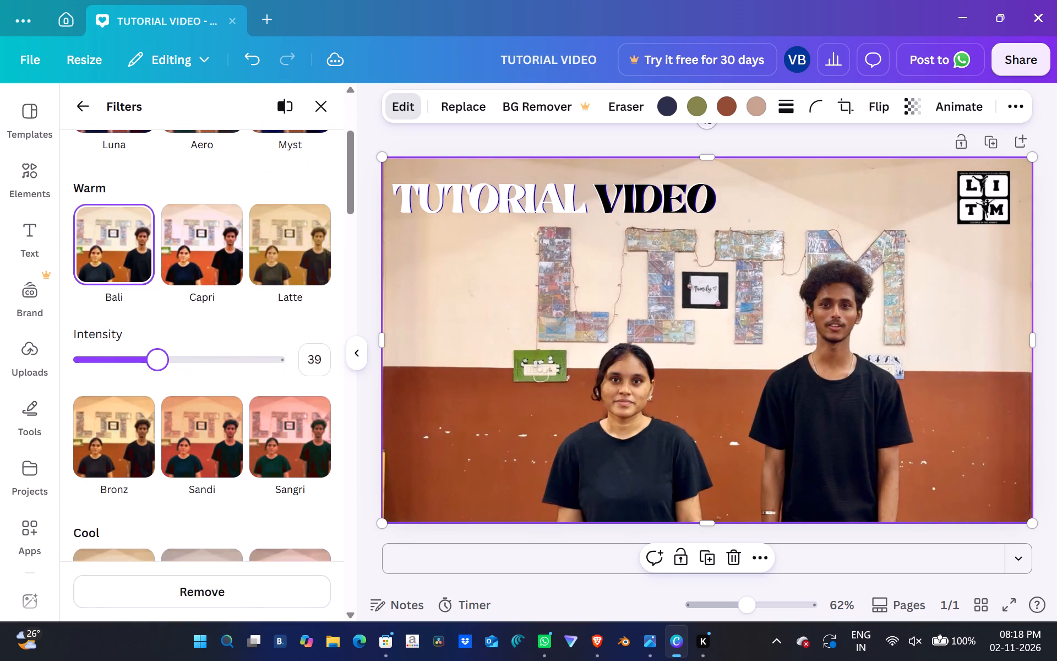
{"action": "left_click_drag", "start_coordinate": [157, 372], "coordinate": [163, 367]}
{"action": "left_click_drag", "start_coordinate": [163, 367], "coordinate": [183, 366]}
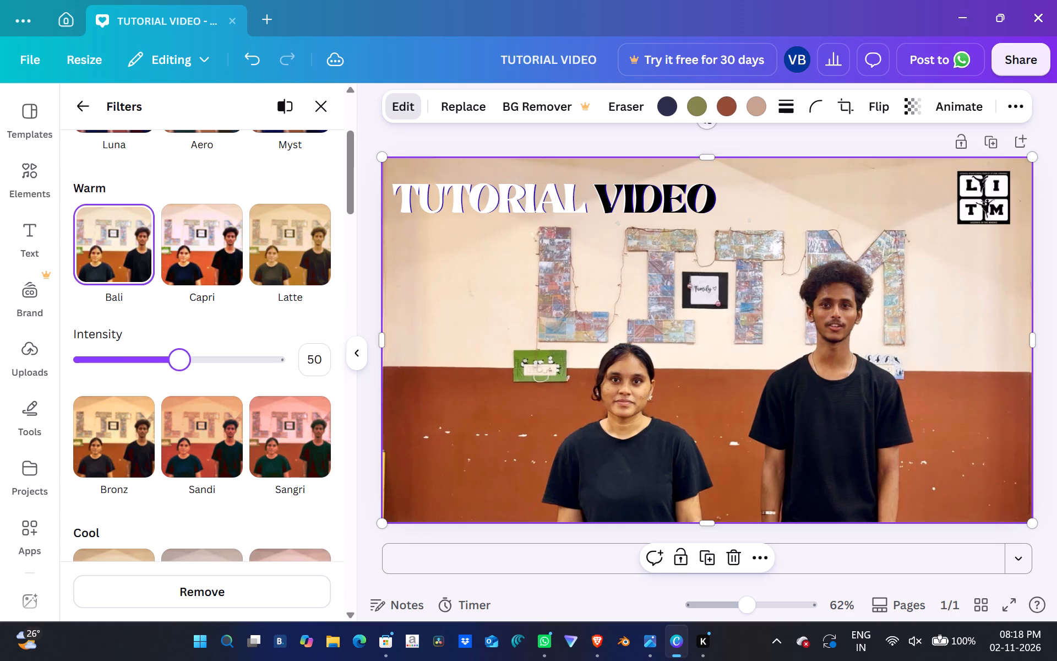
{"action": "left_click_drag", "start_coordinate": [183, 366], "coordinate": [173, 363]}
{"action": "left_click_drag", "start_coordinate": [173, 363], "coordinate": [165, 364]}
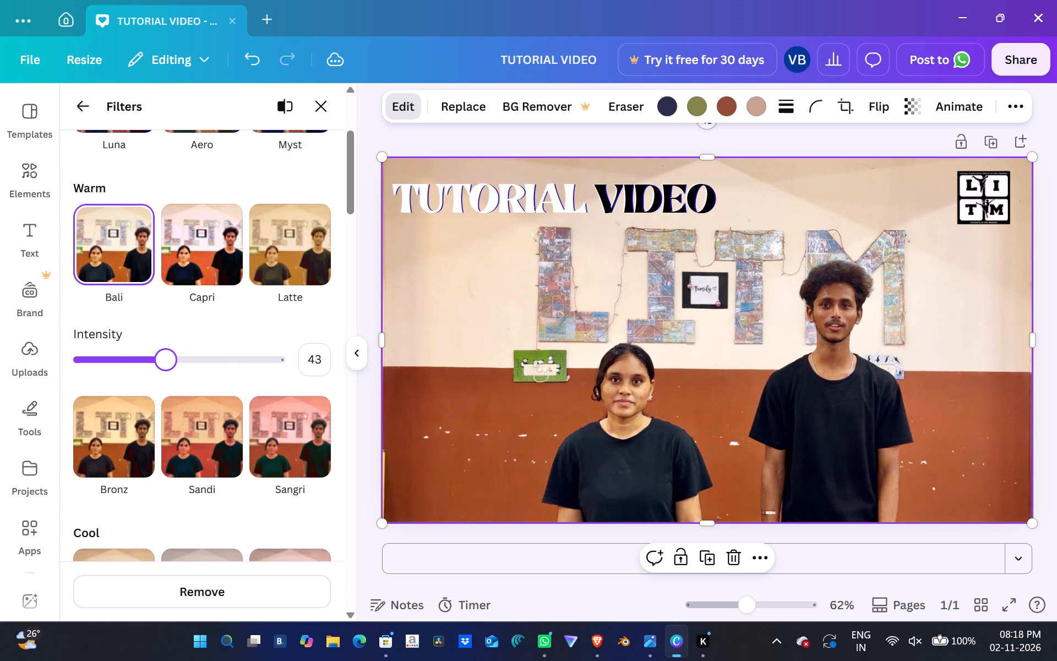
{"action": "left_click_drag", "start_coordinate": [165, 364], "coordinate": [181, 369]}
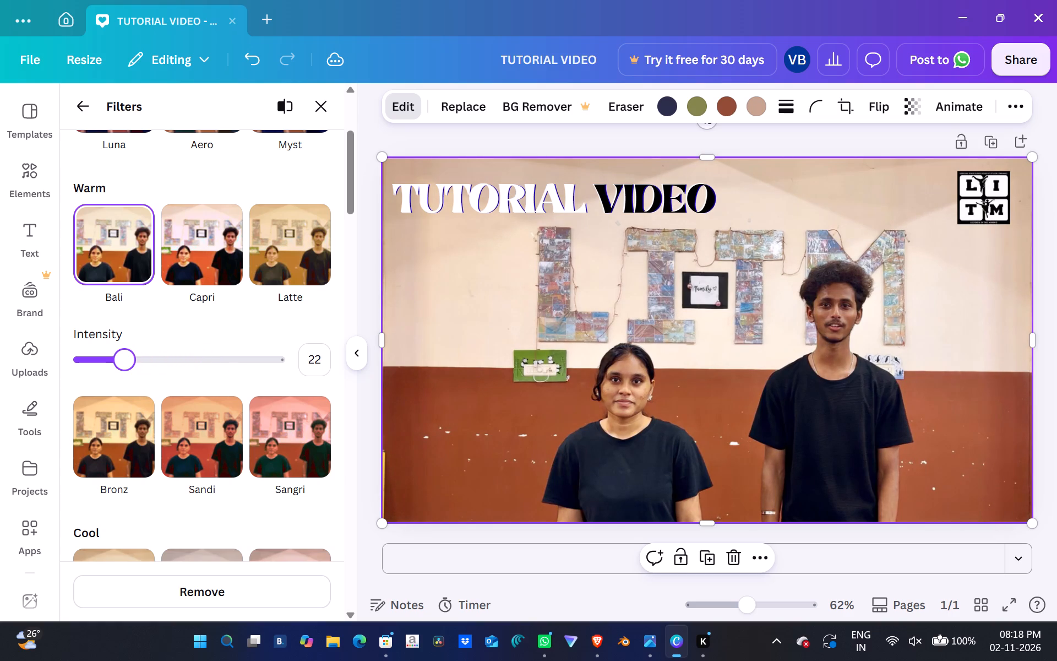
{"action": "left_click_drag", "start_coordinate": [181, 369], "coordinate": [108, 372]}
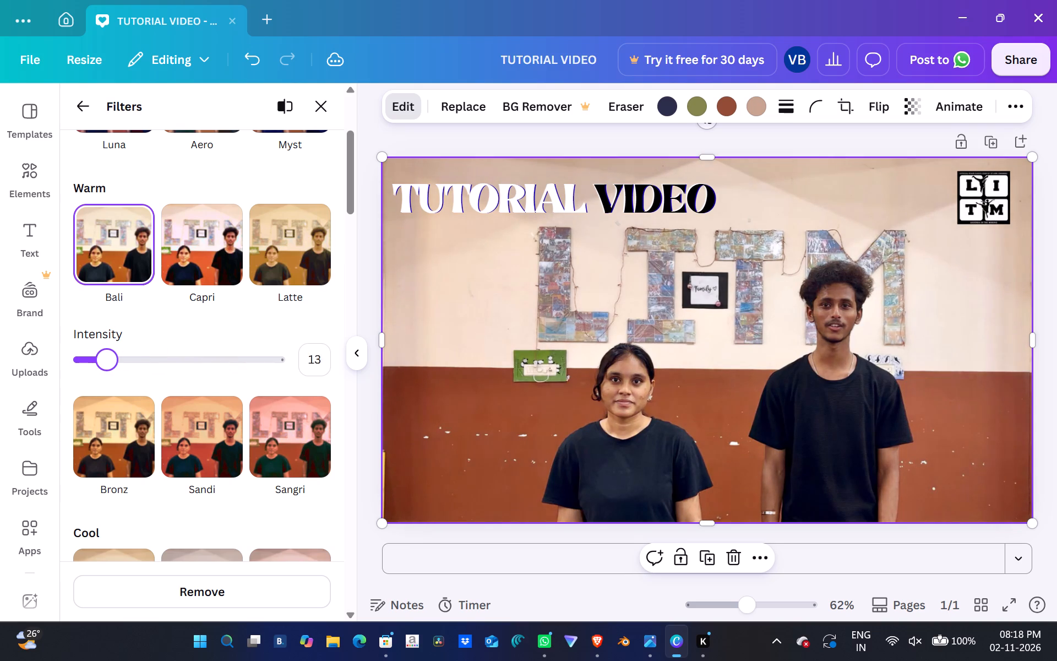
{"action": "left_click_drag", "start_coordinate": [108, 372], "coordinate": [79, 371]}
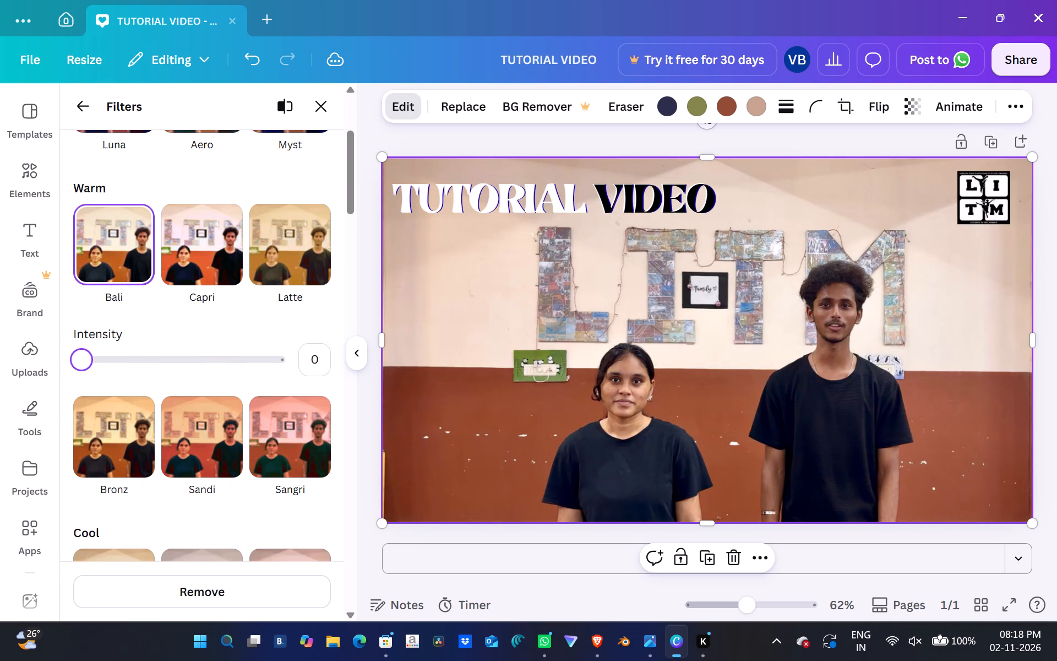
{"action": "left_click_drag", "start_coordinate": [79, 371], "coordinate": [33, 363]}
Compare Bali intensities 46, 33 and 34 on the background photo and settle on 32.
{"action": "left_click_drag", "start_coordinate": [33, 363], "coordinate": [171, 373]}
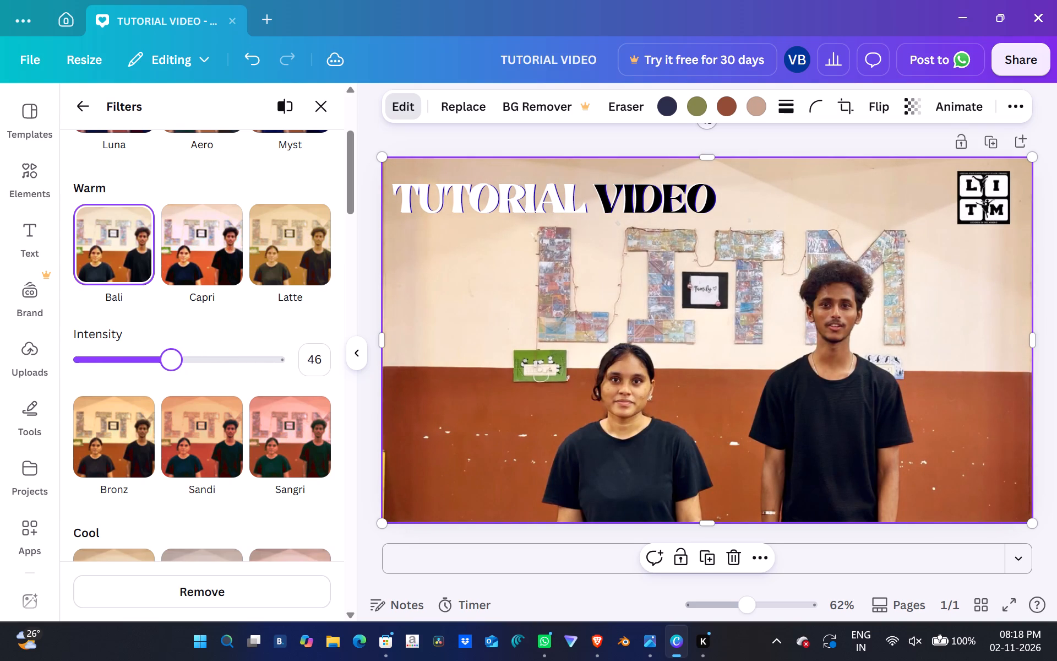
{"action": "left_click_drag", "start_coordinate": [171, 373], "coordinate": [145, 375]}
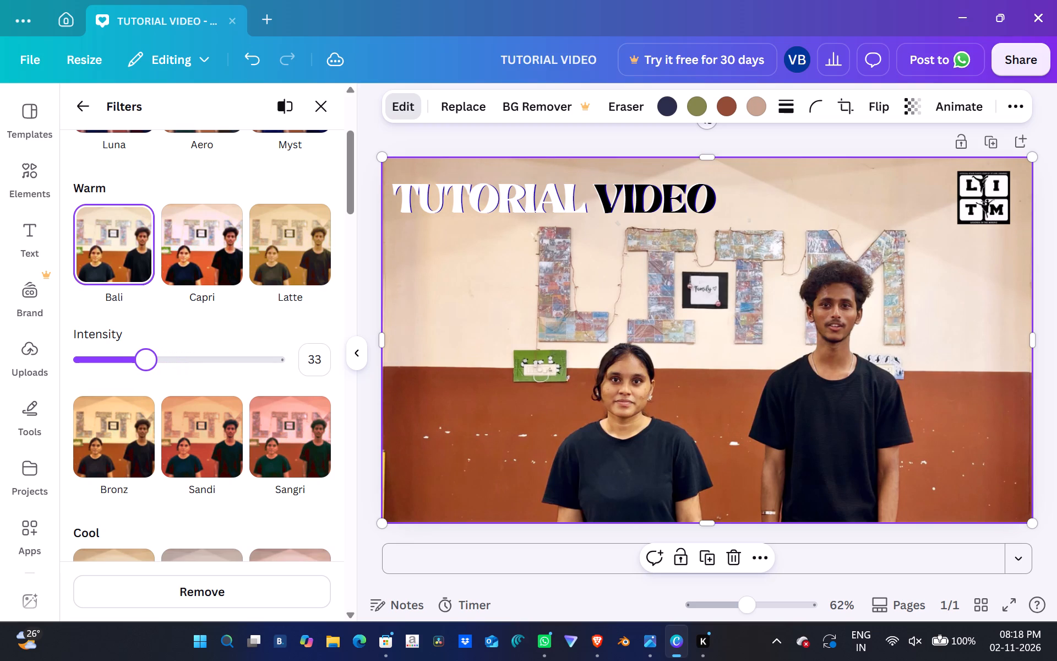
{"action": "left_click_drag", "start_coordinate": [145, 375], "coordinate": [147, 375]}
{"action": "left_click_drag", "start_coordinate": [147, 375], "coordinate": [143, 374]}
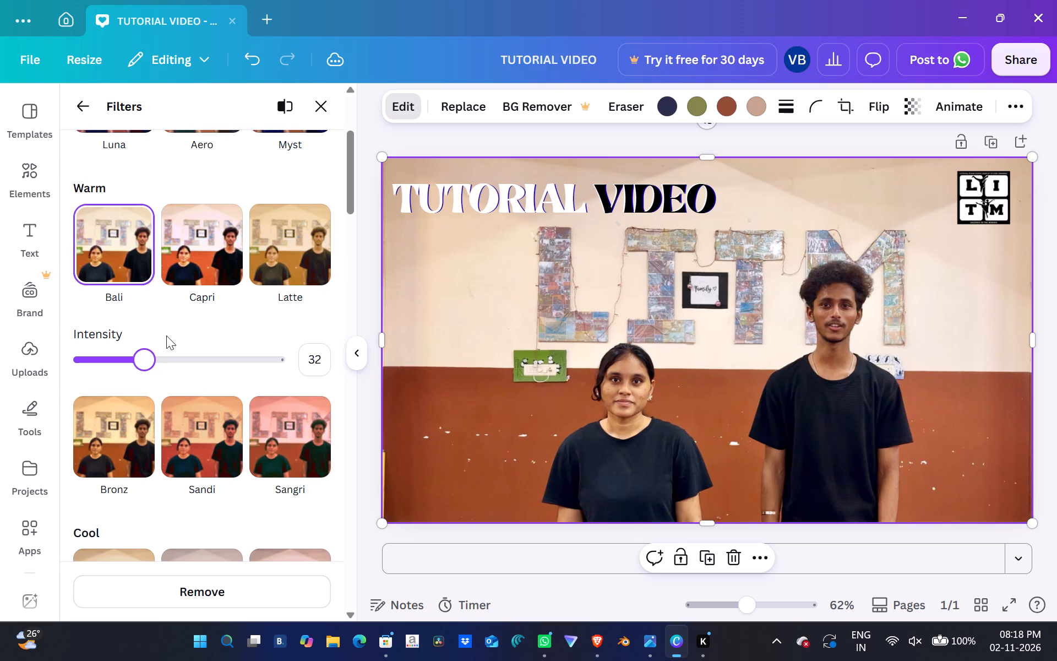
Look over the Natural and Warm filter presets for the background photo, and close the filter settings.
{"action": "scroll", "coordinate": [166, 335], "scroll_direction": "up", "scroll_amount": 3}
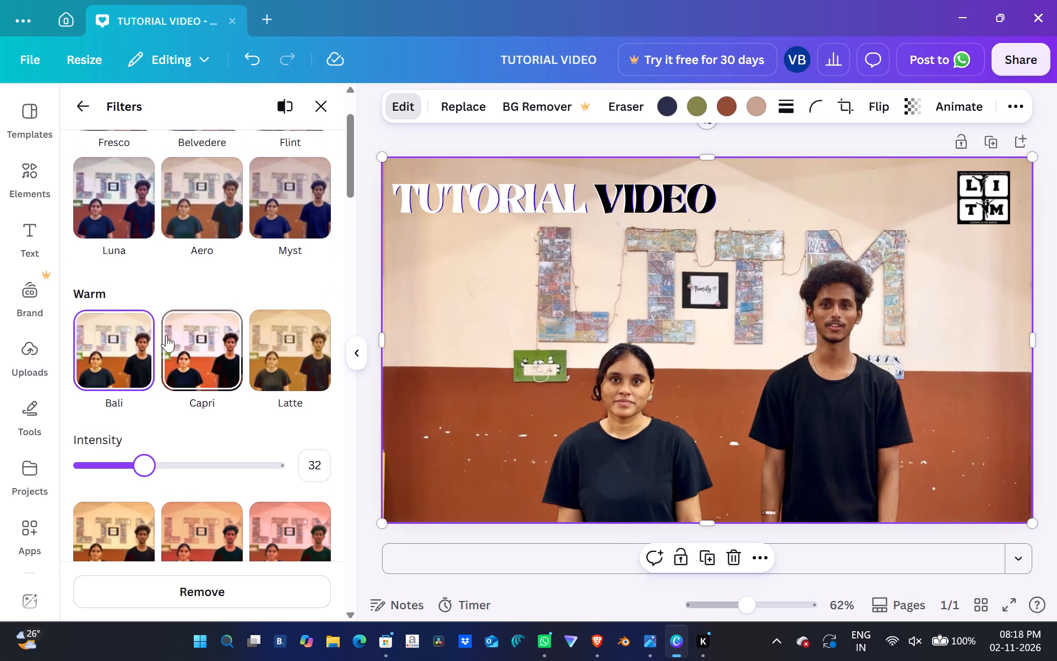
{"action": "scroll", "coordinate": [166, 335], "scroll_direction": "up", "scroll_amount": 1}
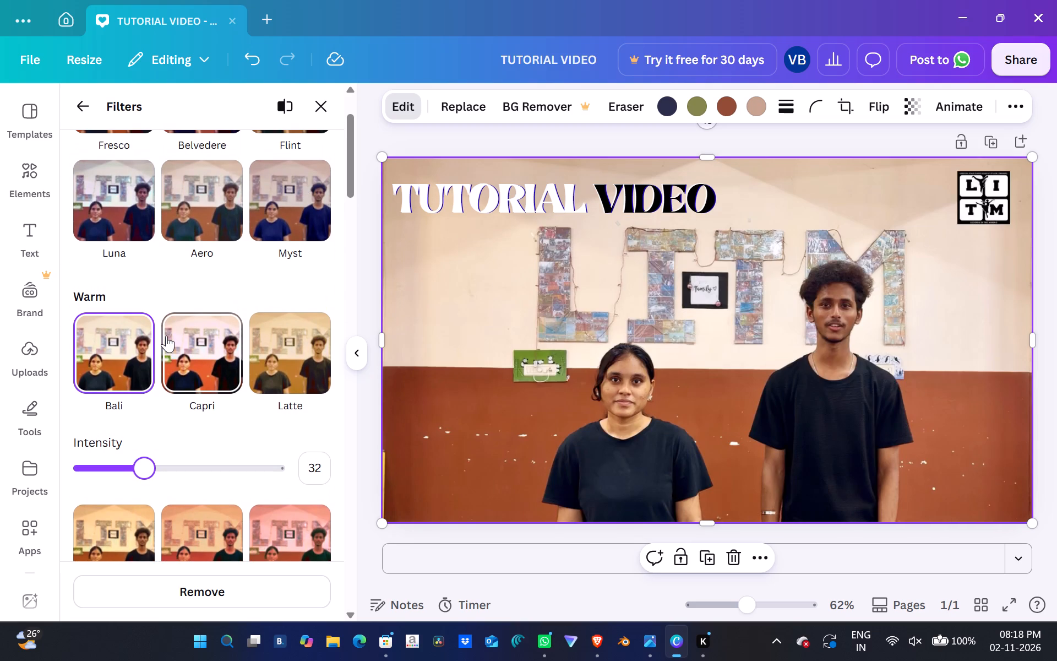
{"action": "scroll", "coordinate": [166, 335], "scroll_direction": "up", "scroll_amount": 2}
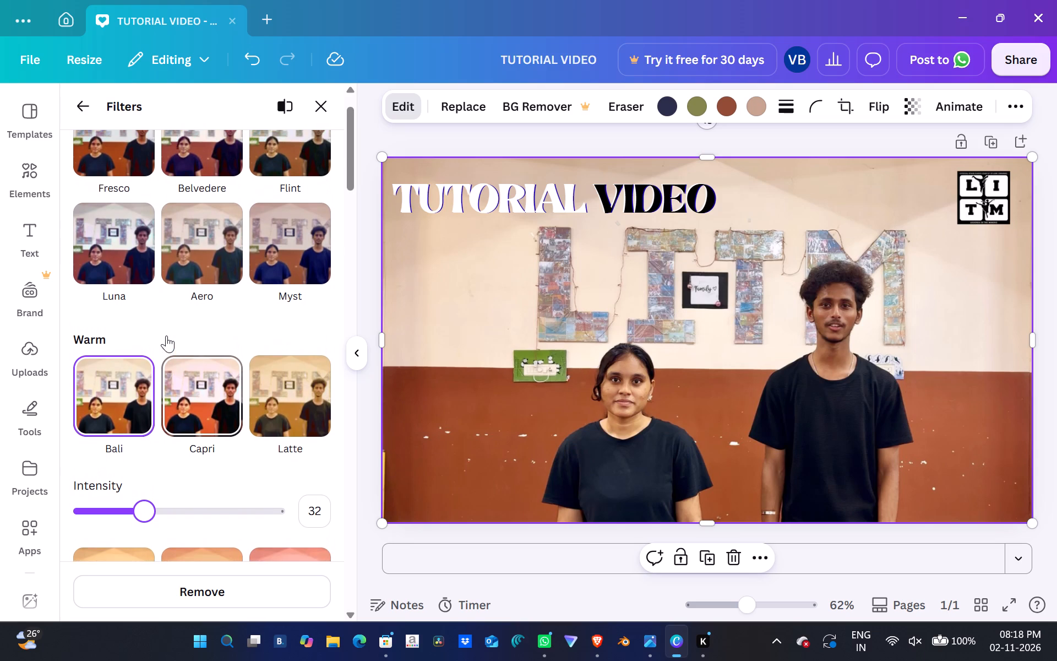
{"action": "scroll", "coordinate": [166, 335], "scroll_direction": "up", "scroll_amount": 2}
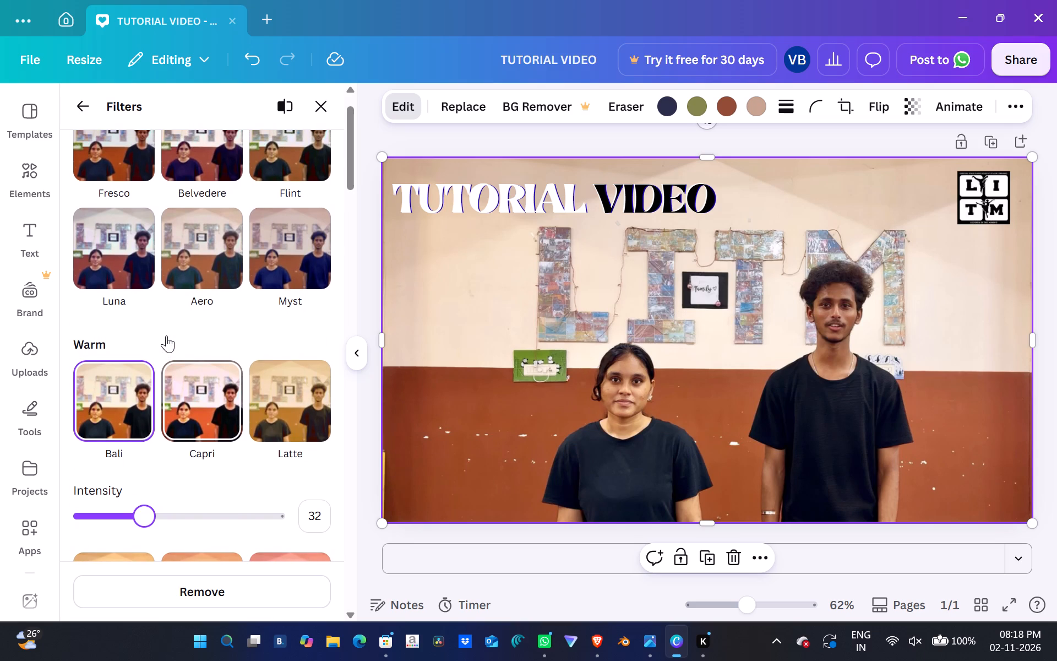
{"action": "scroll", "coordinate": [166, 335], "scroll_direction": "up", "scroll_amount": 1}
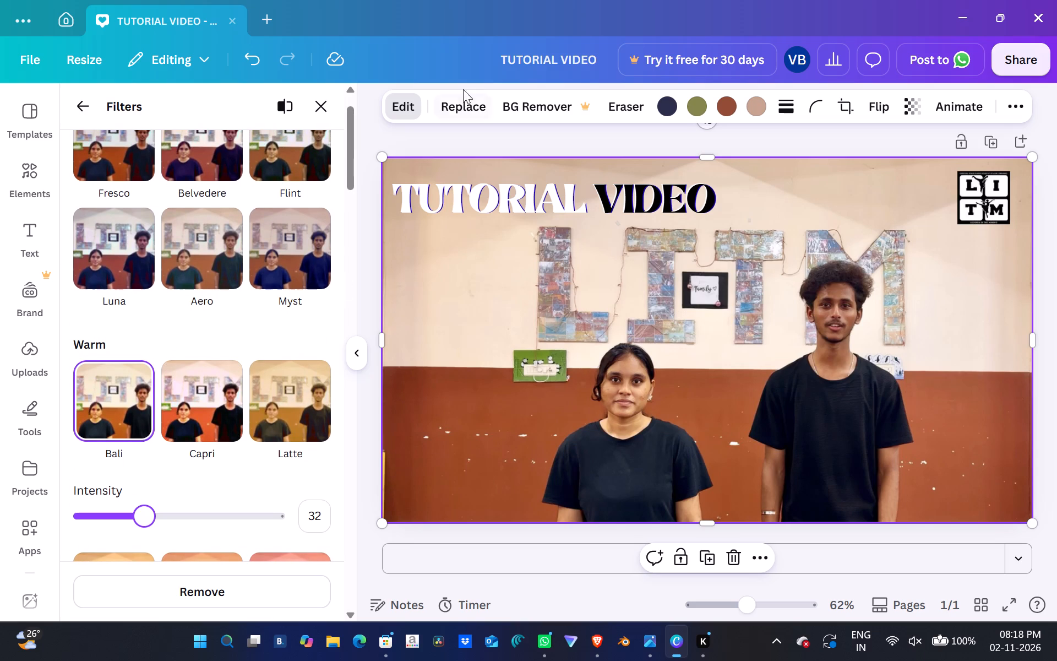
{"action": "left_click", "coordinate": [355, 356]}
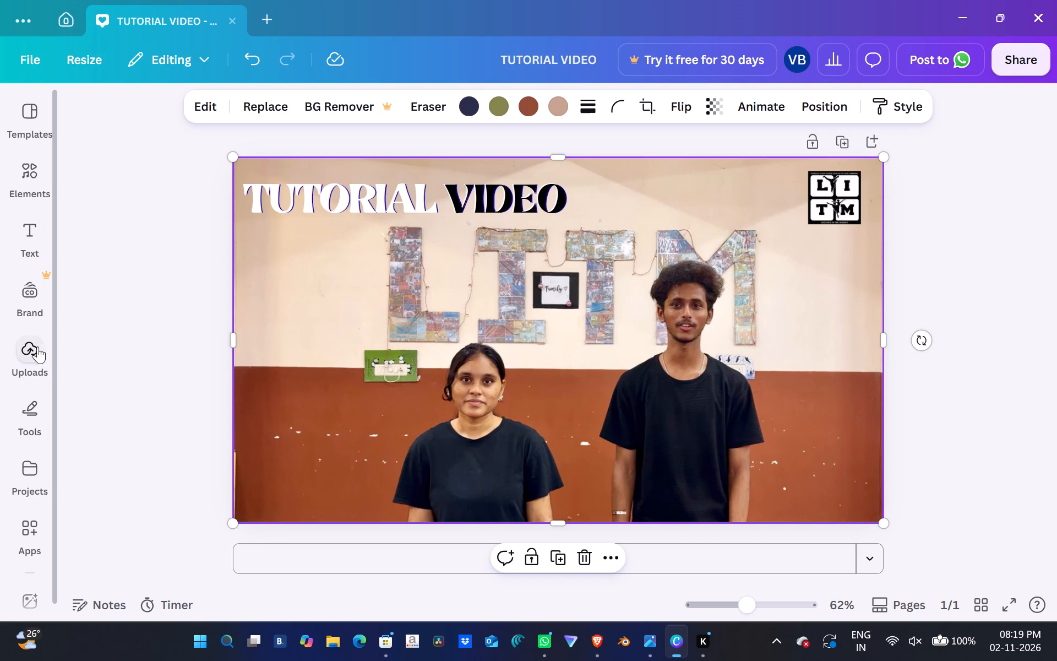
Paint over the white mark on the brown wall between the two people with the marker, in the sampled wall colour #AA582E.
{"action": "left_click", "coordinate": [26, 415]}
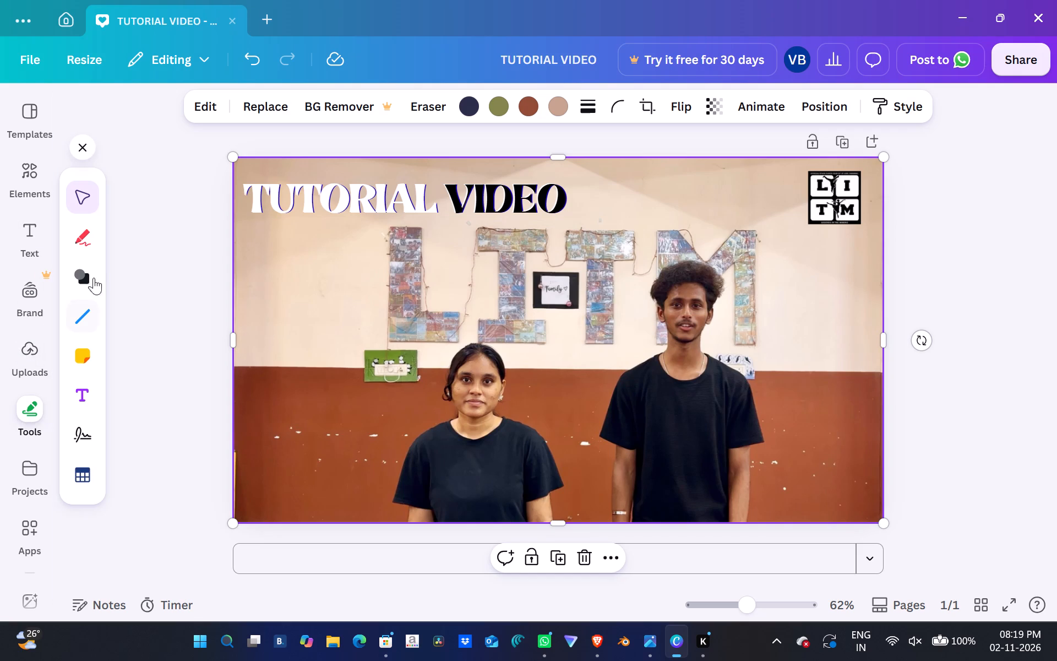
{"action": "left_click", "coordinate": [83, 239]}
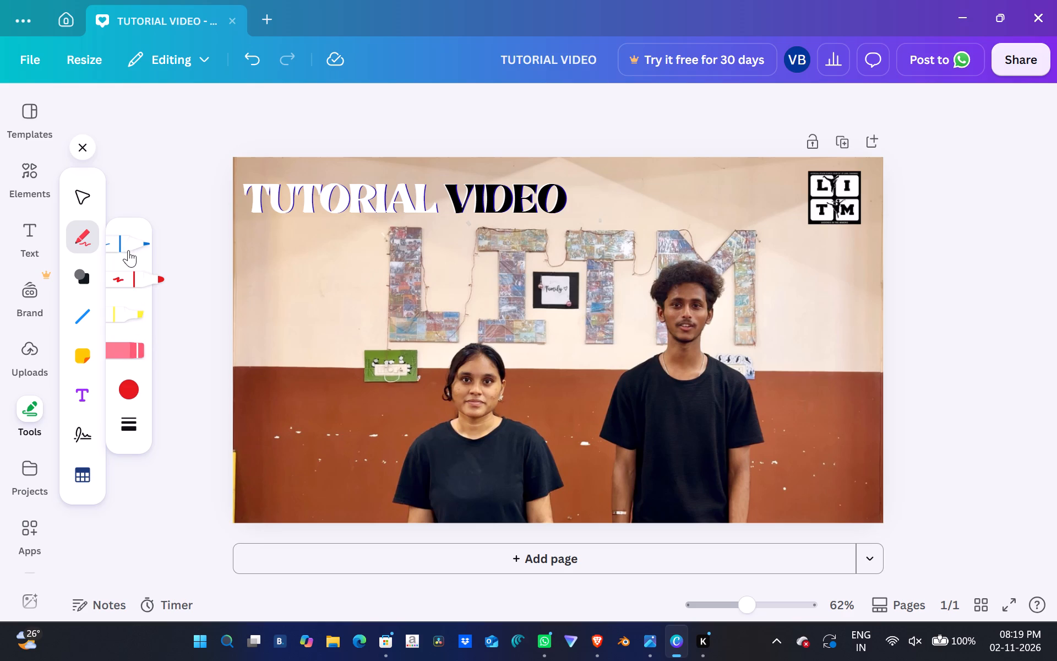
{"action": "left_click", "coordinate": [134, 392]}
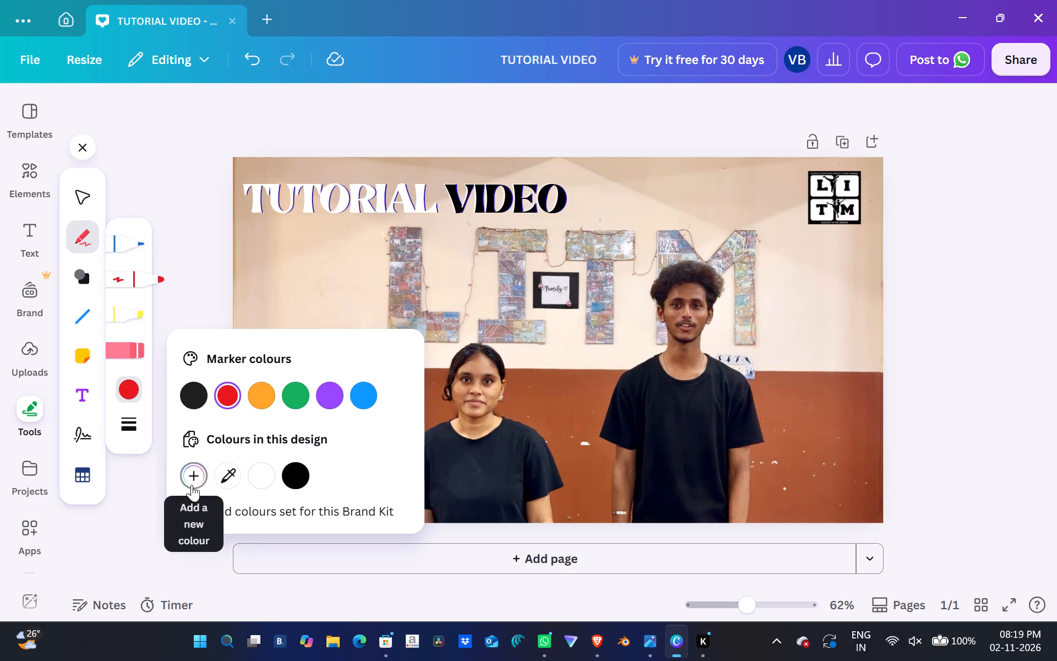
{"action": "left_click", "coordinate": [192, 485]}
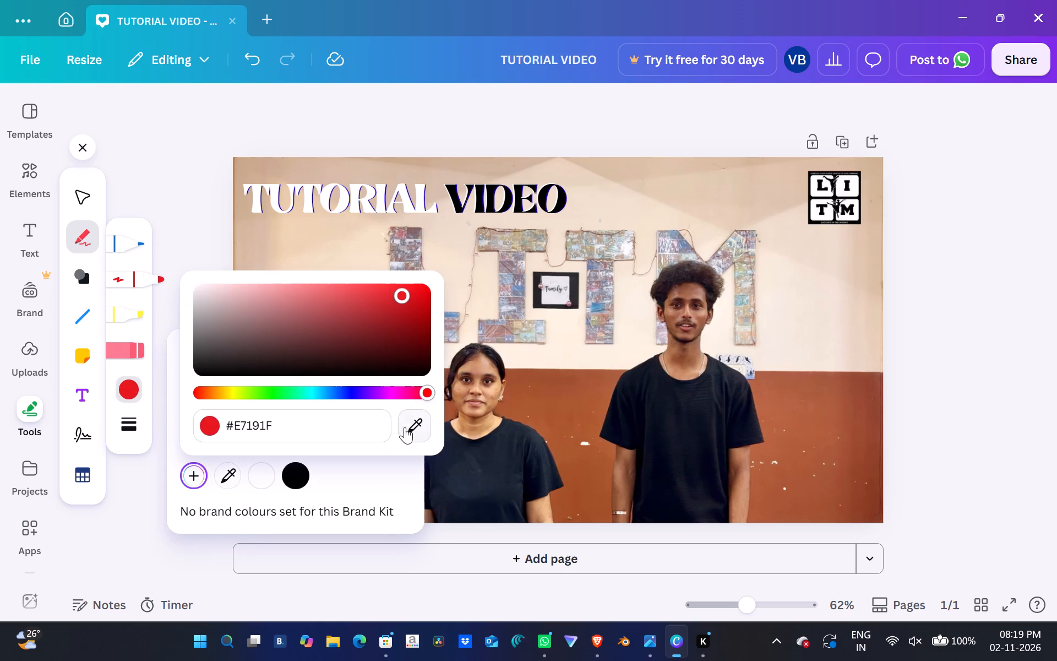
{"action": "left_click", "coordinate": [407, 427]}
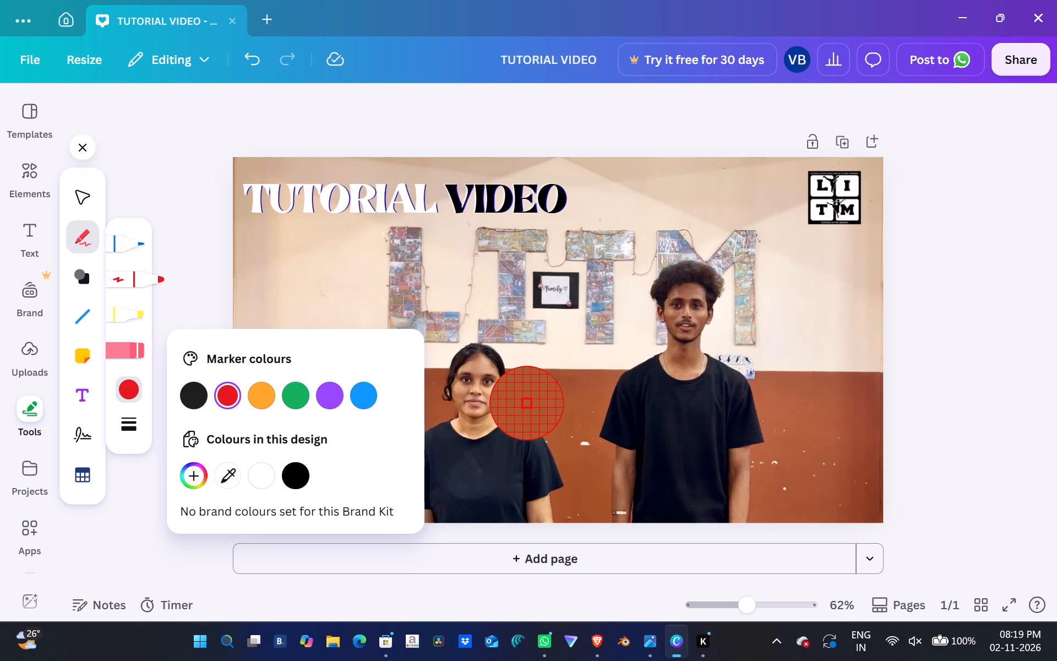
{"action": "left_click", "coordinate": [573, 402]}
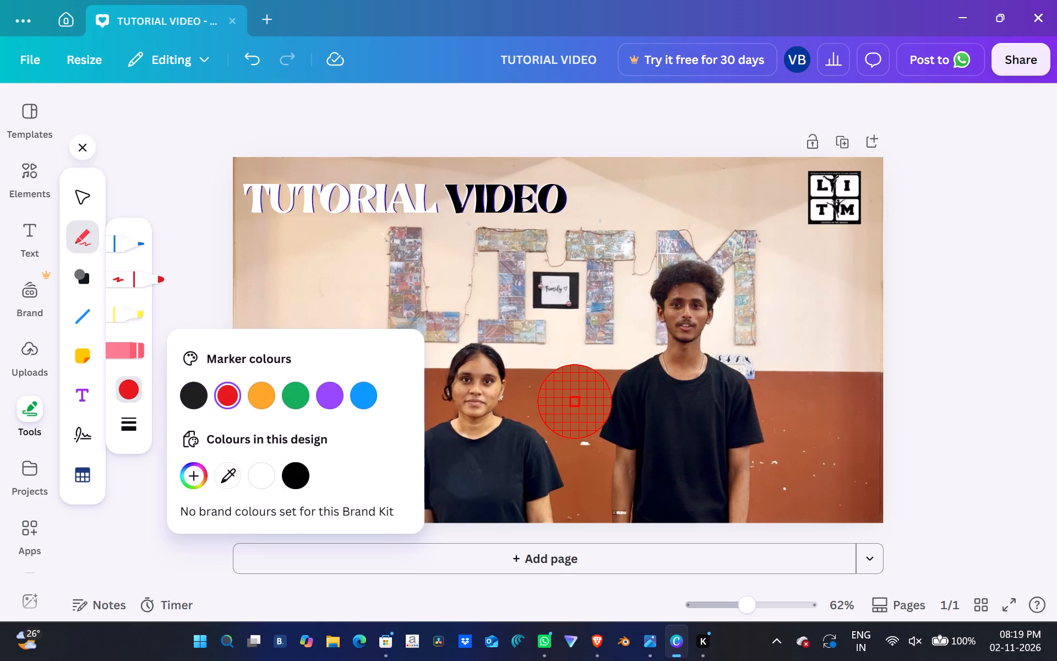
{"action": "left_click", "coordinate": [590, 446]}
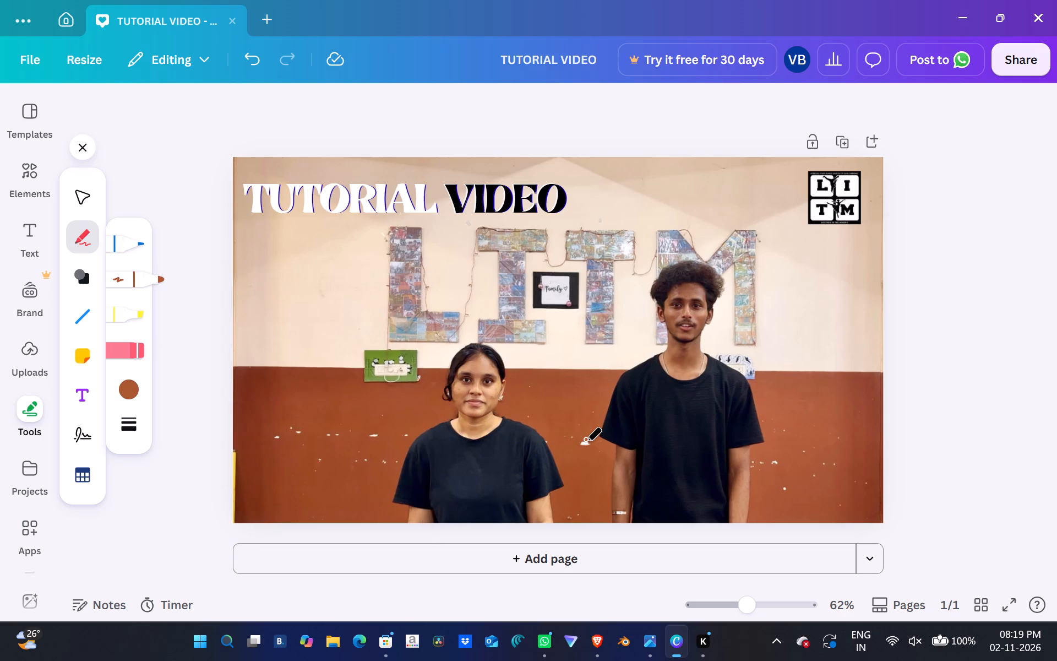
{"action": "left_click_drag", "start_coordinate": [586, 439], "coordinate": [581, 434]}
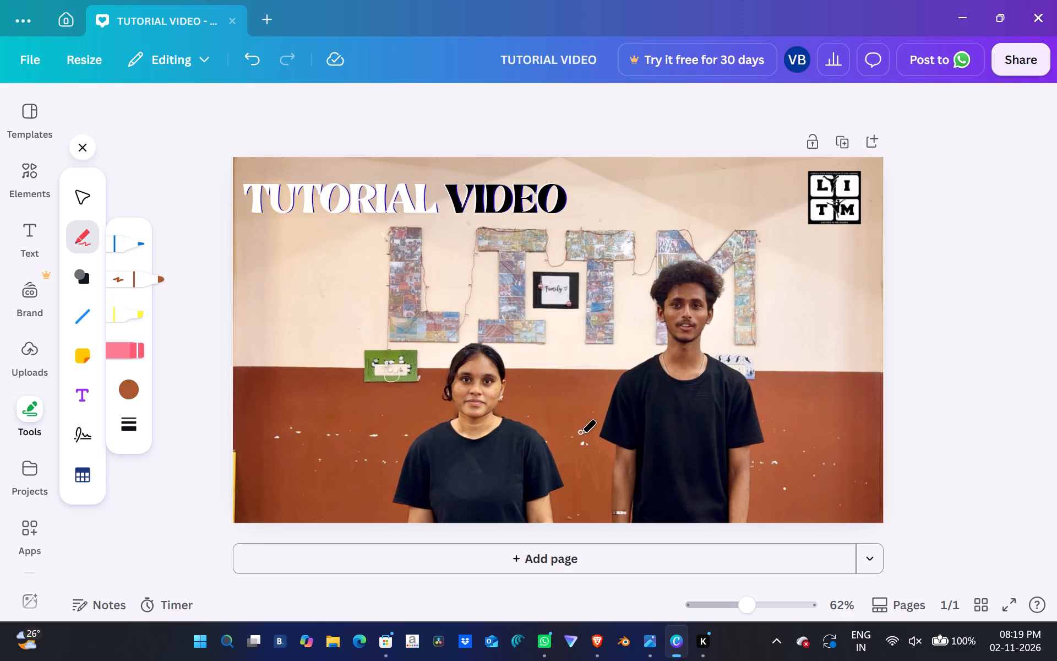